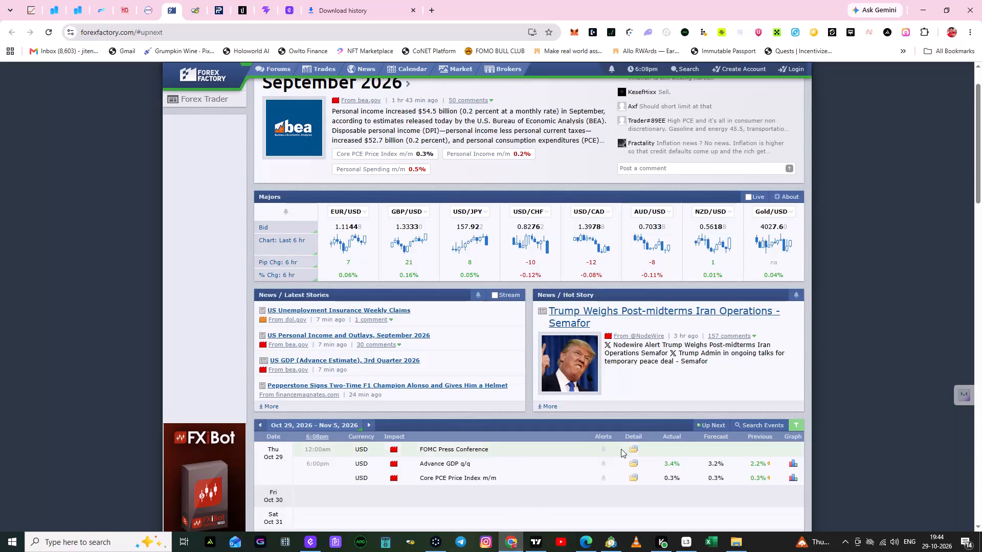
# Switch to the blank SmartDraw floor plan and draw a rectangle about 10' high and 10' 4" wide near the page's upper-left corner.
pyautogui.click(595, 541)
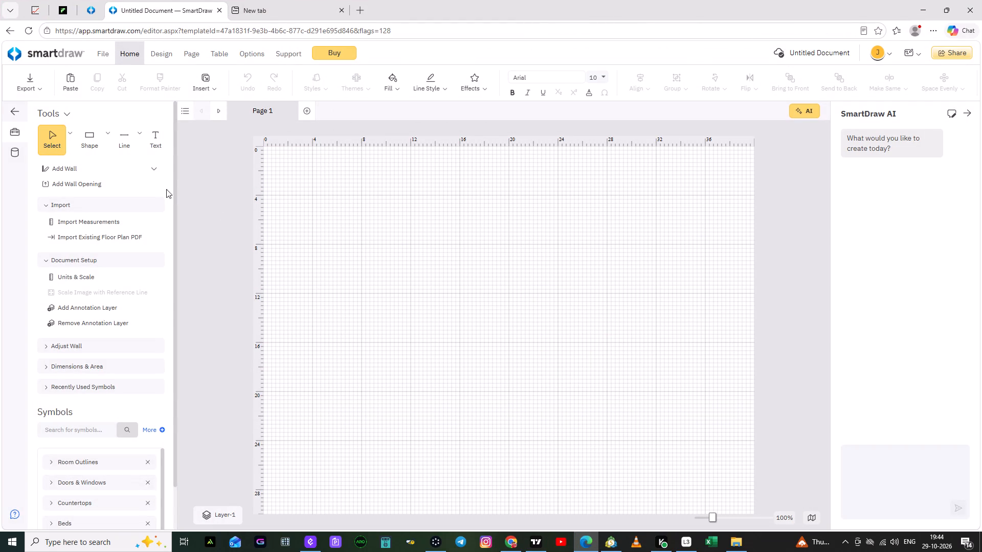
pyautogui.click(106, 136)
pyautogui.click(124, 178)
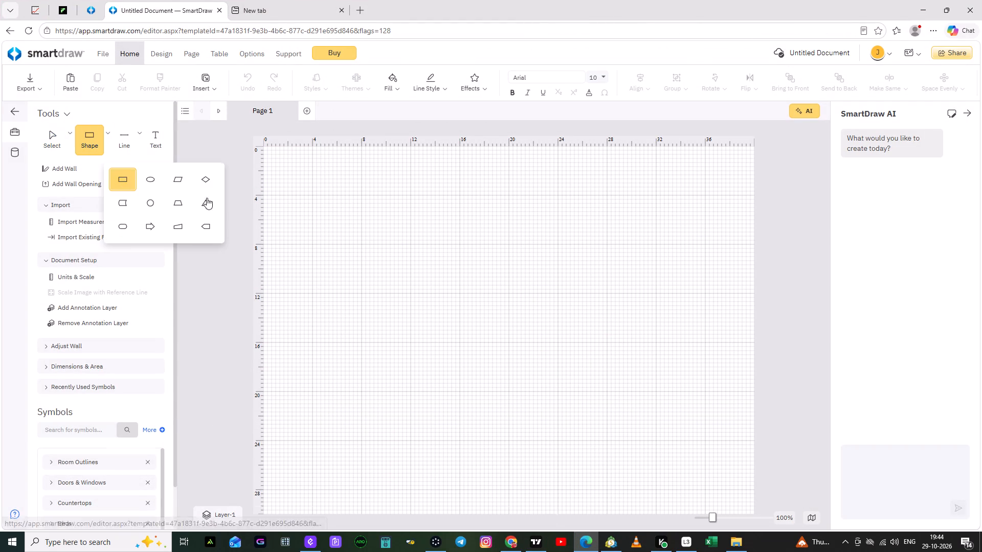
pyautogui.click(309, 182)
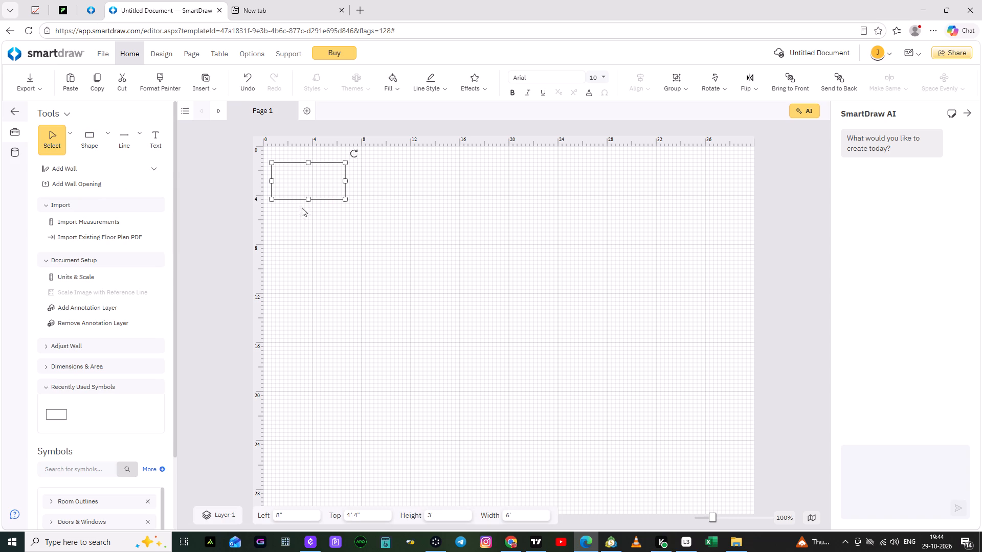
pyautogui.moveTo(307, 200); pyautogui.dragTo(313, 262)
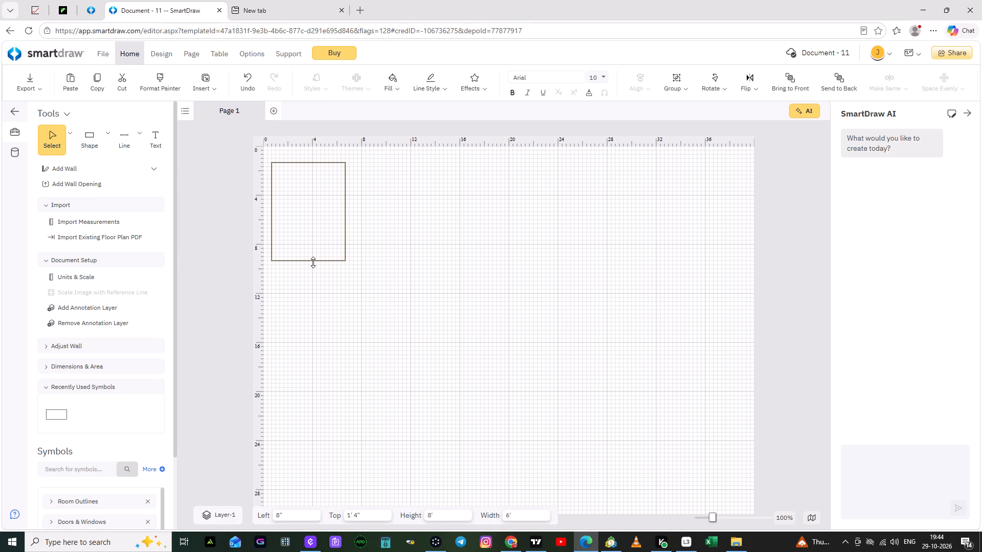
pyautogui.moveTo(313, 262); pyautogui.dragTo(315, 285)
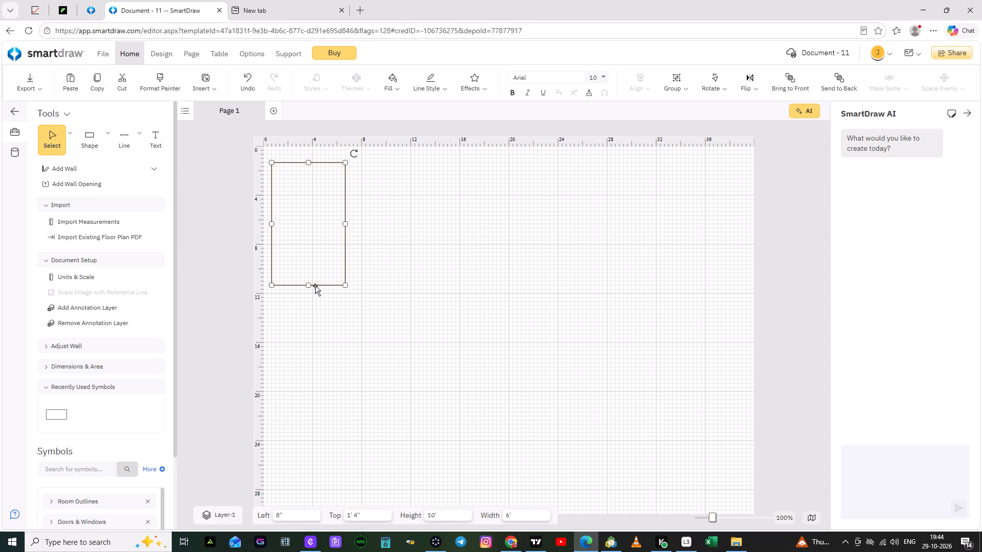
pyautogui.moveTo(346, 223); pyautogui.dragTo(381, 223)
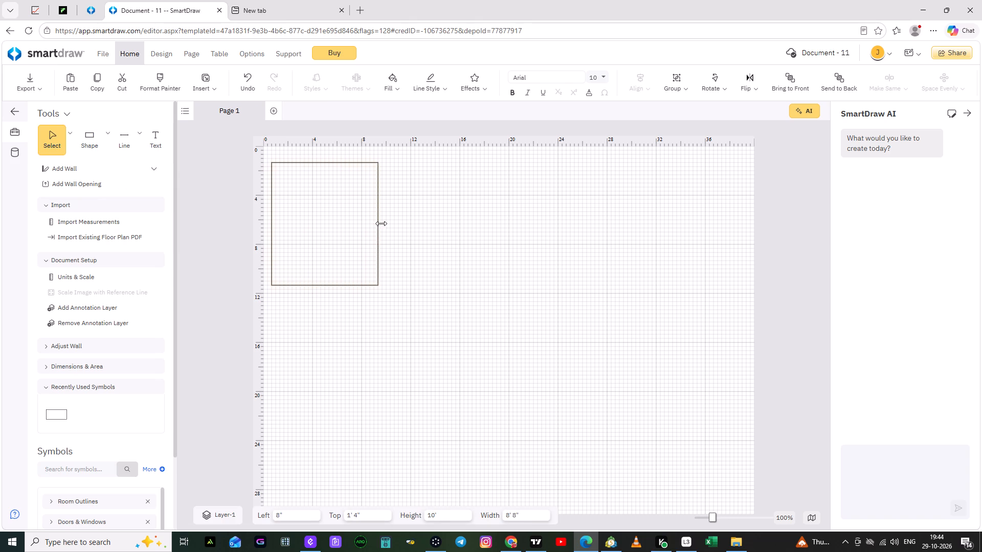
pyautogui.moveTo(381, 223); pyautogui.dragTo(397, 223)
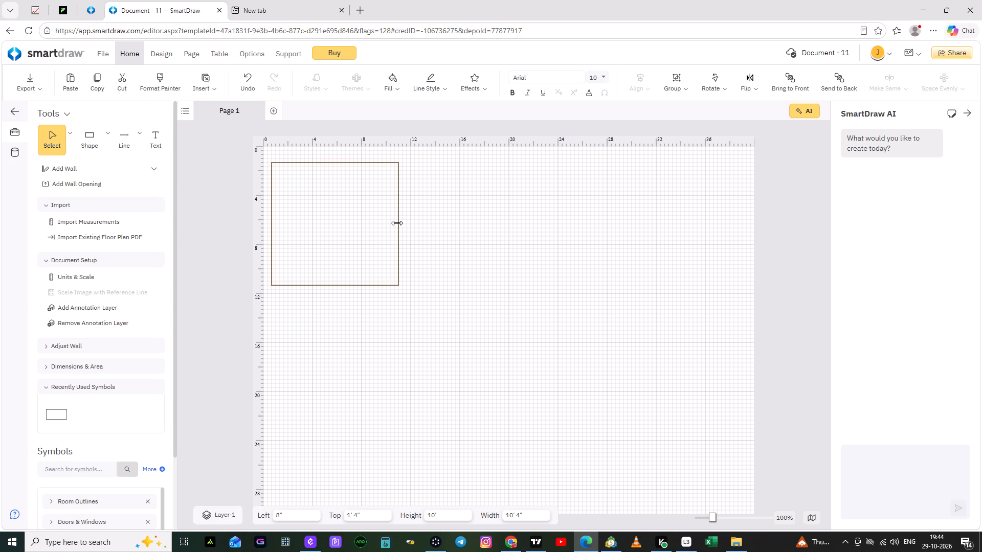
pyautogui.moveTo(397, 223); pyautogui.dragTo(398, 223)
pyautogui.click(442, 240)
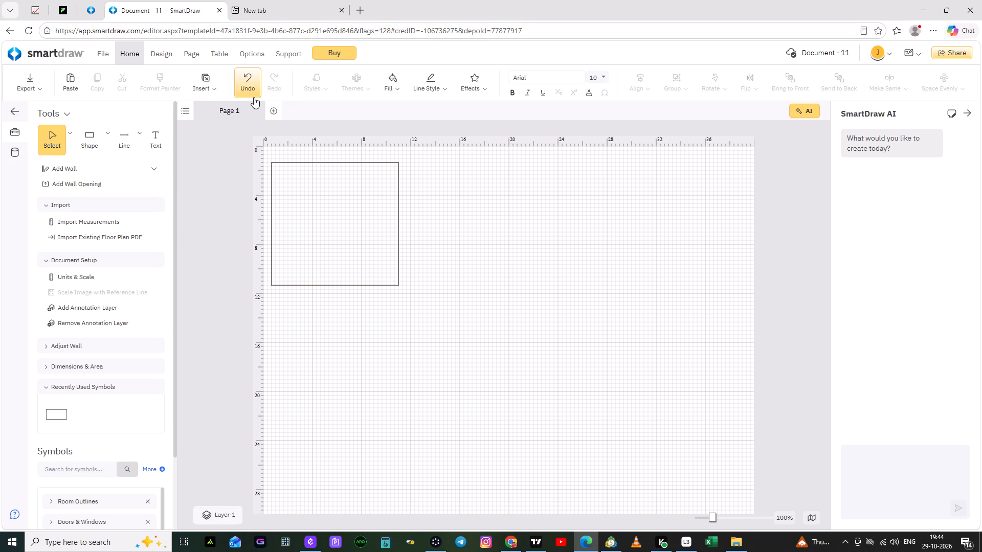
# Enlarge the rectangle to about 12' 4" high and 15' 4" wide.
pyautogui.click(300, 228)
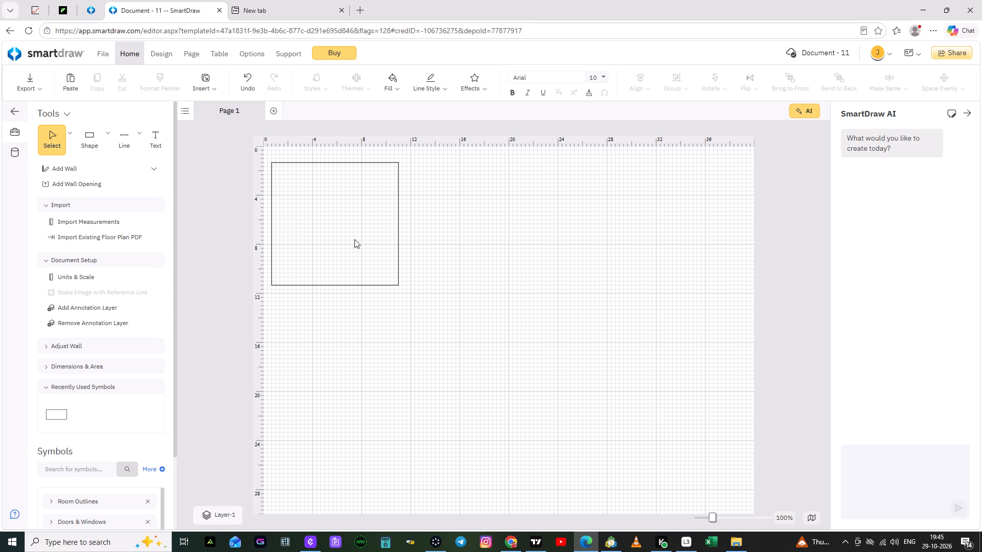
pyautogui.click(337, 261)
pyautogui.click(337, 284)
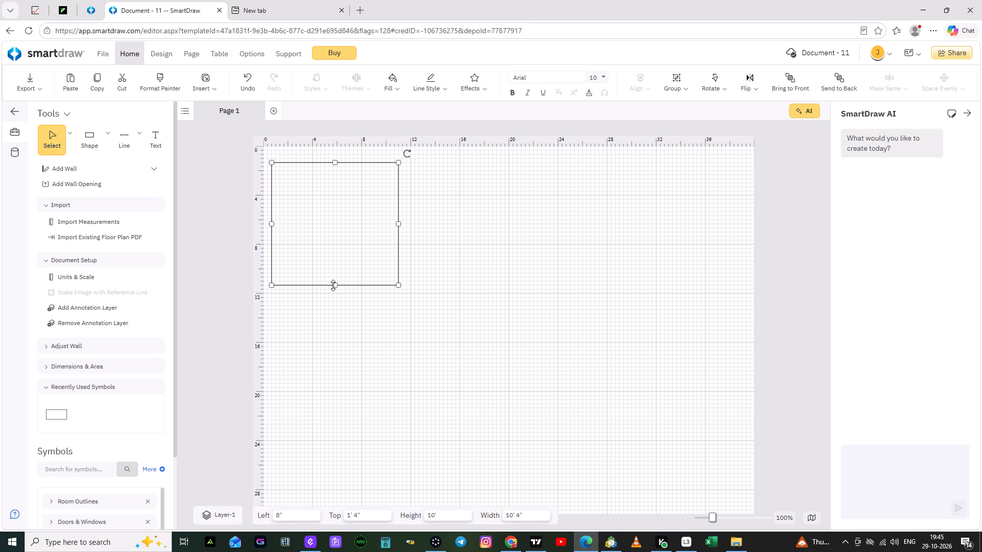
pyautogui.moveTo(333, 285); pyautogui.dragTo(337, 307)
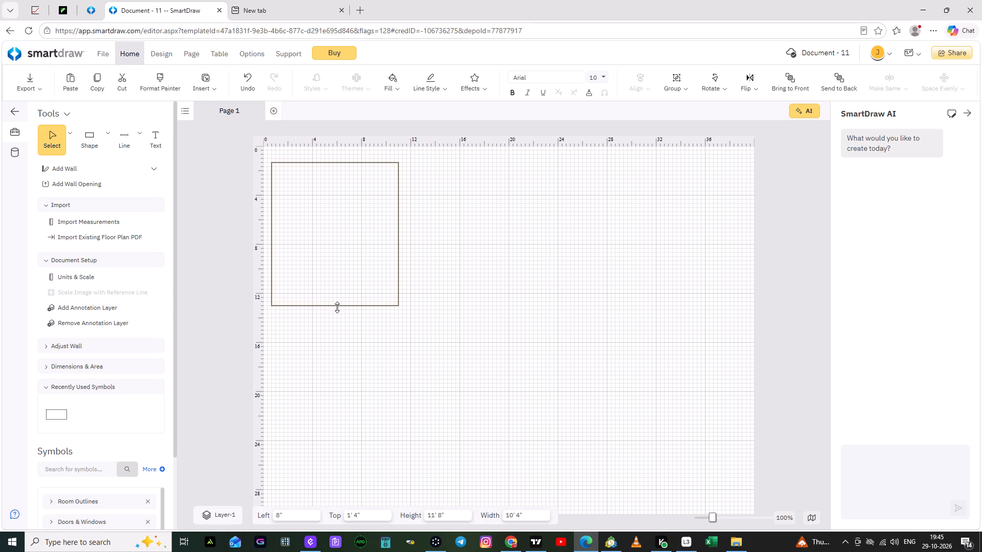
pyautogui.moveTo(337, 307); pyautogui.dragTo(337, 314)
pyautogui.moveTo(399, 238); pyautogui.dragTo(414, 238)
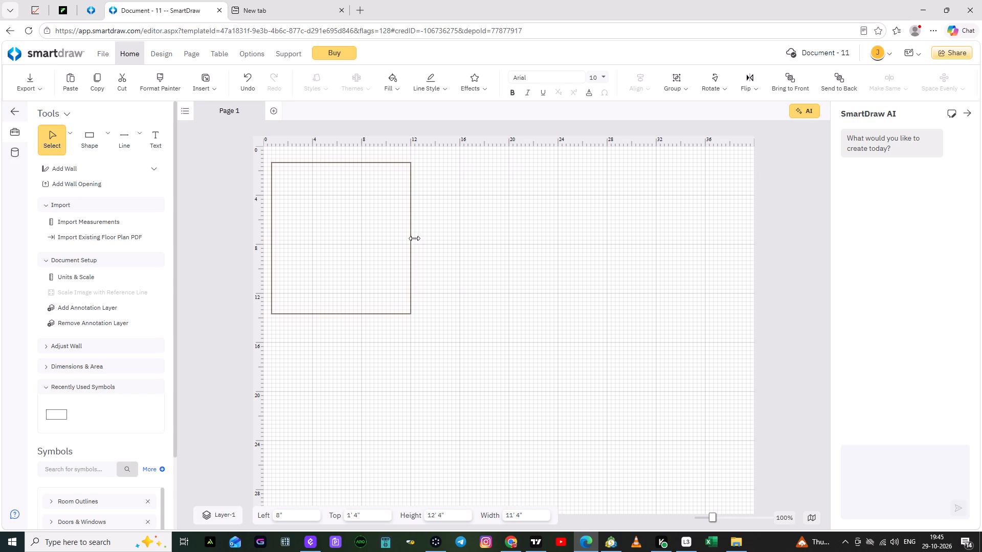
pyautogui.moveTo(414, 238); pyautogui.dragTo(452, 239)
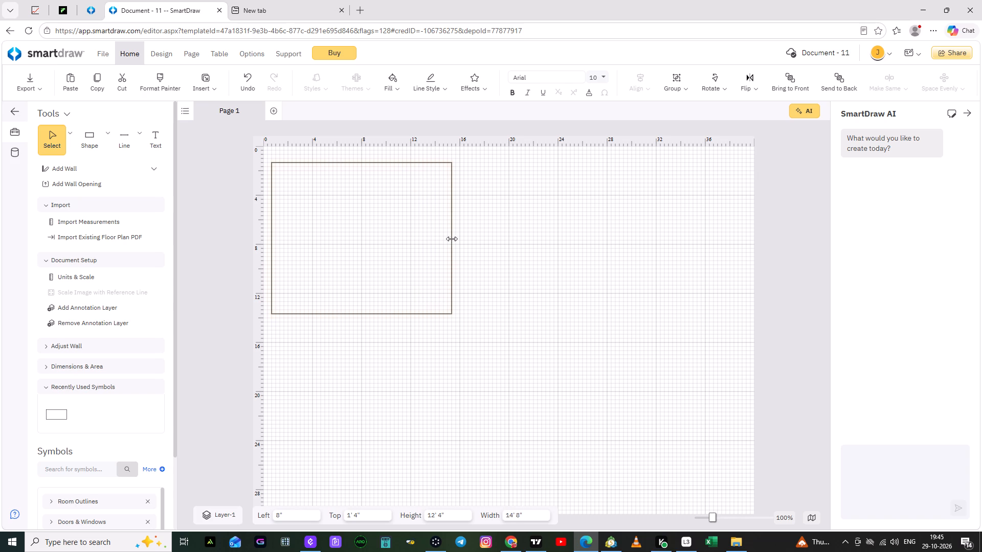
pyautogui.moveTo(452, 239); pyautogui.dragTo(459, 239)
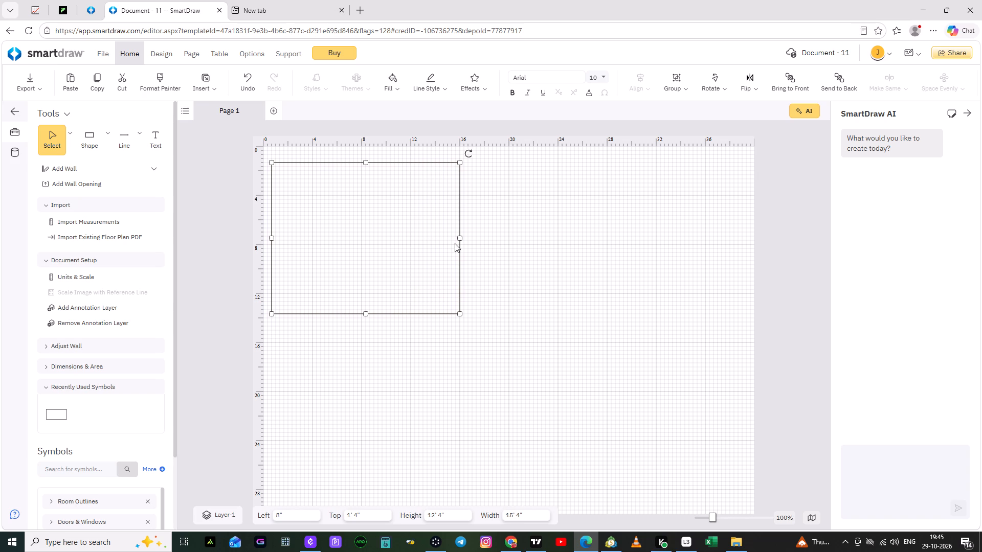
pyautogui.click(464, 354)
# Look through the available shapes and the wall adjustment, dimension and area tools for a way to build the room.
pyautogui.click(109, 137)
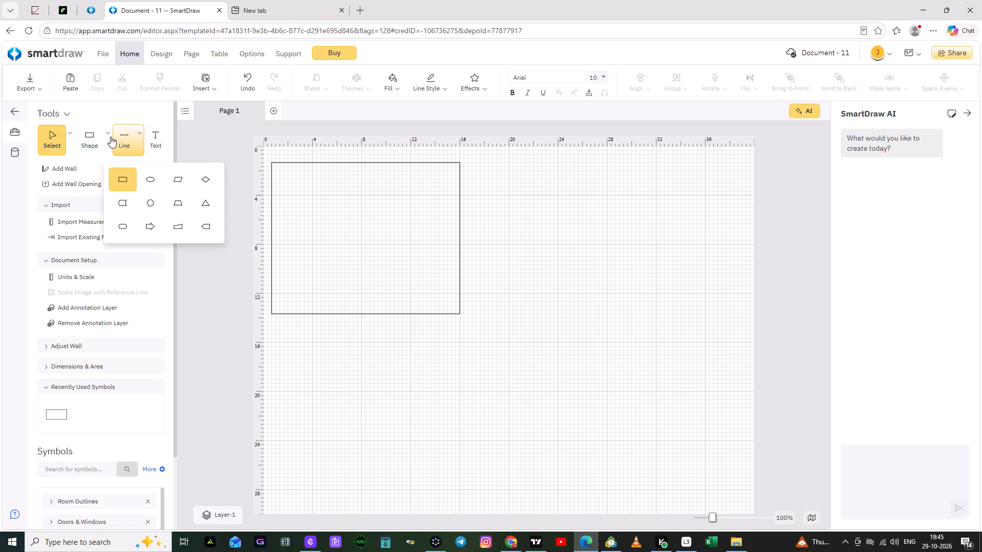
pyautogui.click(110, 136)
pyautogui.scroll(-5, 129, 305)
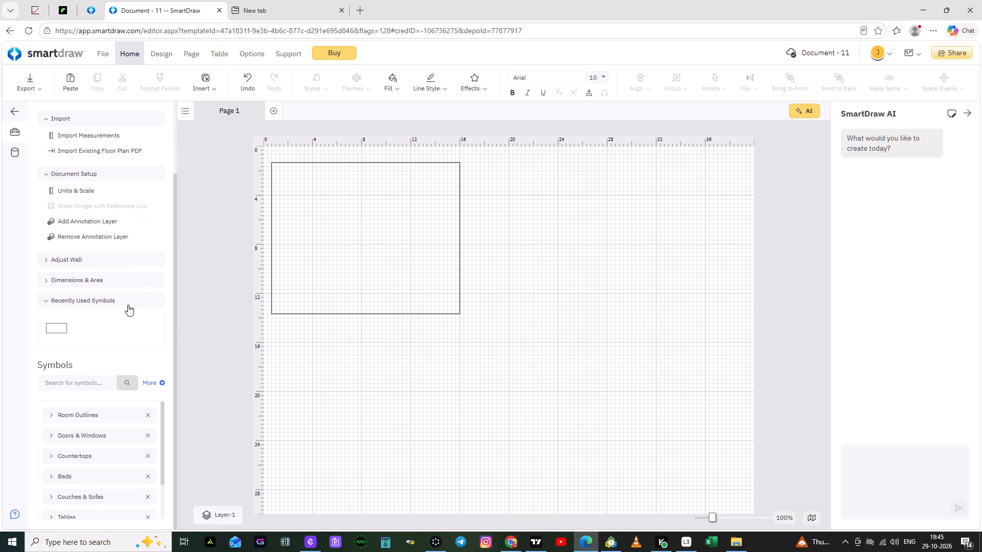
pyautogui.scroll(-1, 128, 305)
pyautogui.click(45, 260)
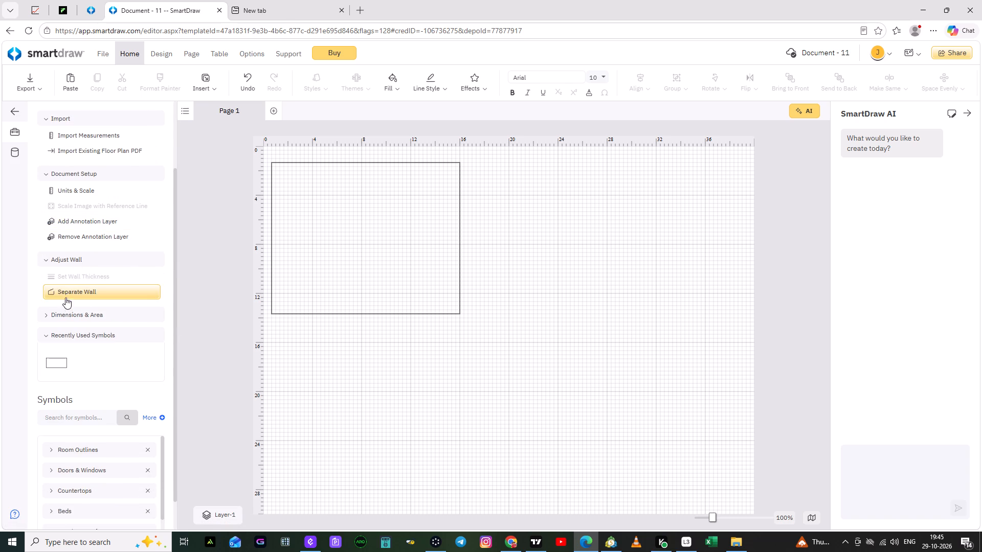
pyautogui.click(107, 293)
pyautogui.click(47, 315)
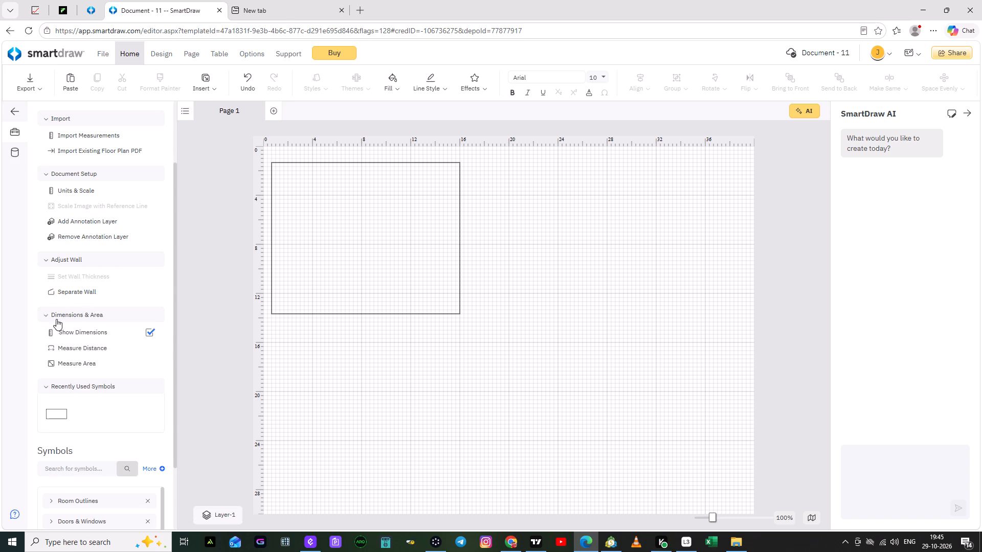
pyautogui.click(47, 386)
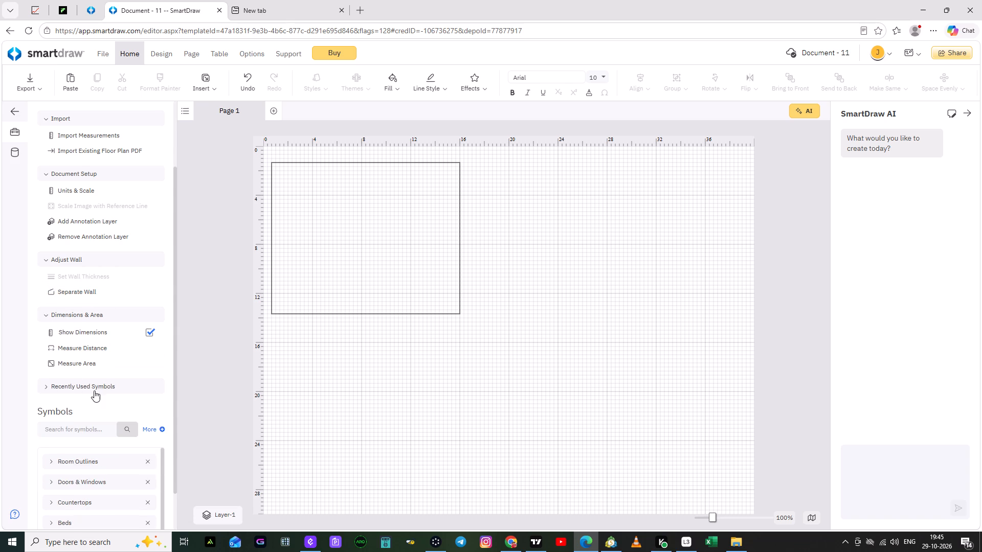
pyautogui.scroll(-3, 146, 357)
# Place the rectangular room symbol from Room Outlines, 15' high and 20' wide, over the drawn rectangle.
pyautogui.click(63, 412)
pyautogui.scroll(-2, 99, 363)
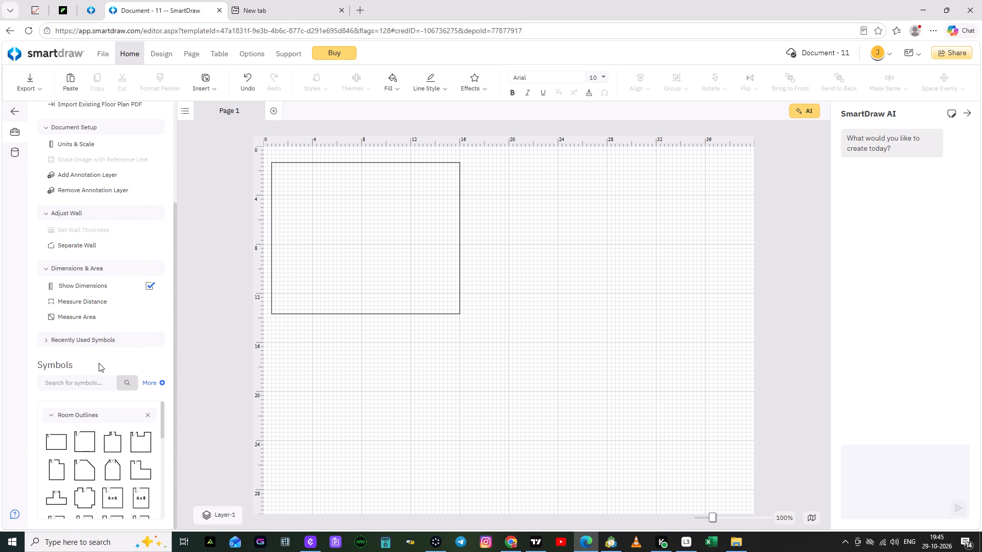
pyautogui.scroll(-1, 99, 363)
pyautogui.moveTo(53, 440); pyautogui.dragTo(333, 205)
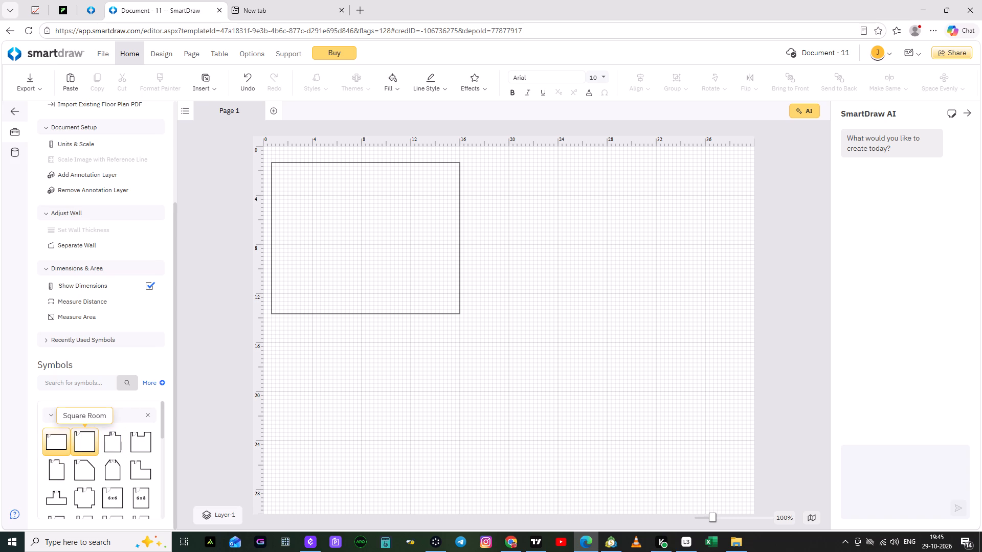
pyautogui.moveTo(333, 205); pyautogui.dragTo(338, 232)
pyautogui.moveTo(392, 294); pyautogui.dragTo(384, 288)
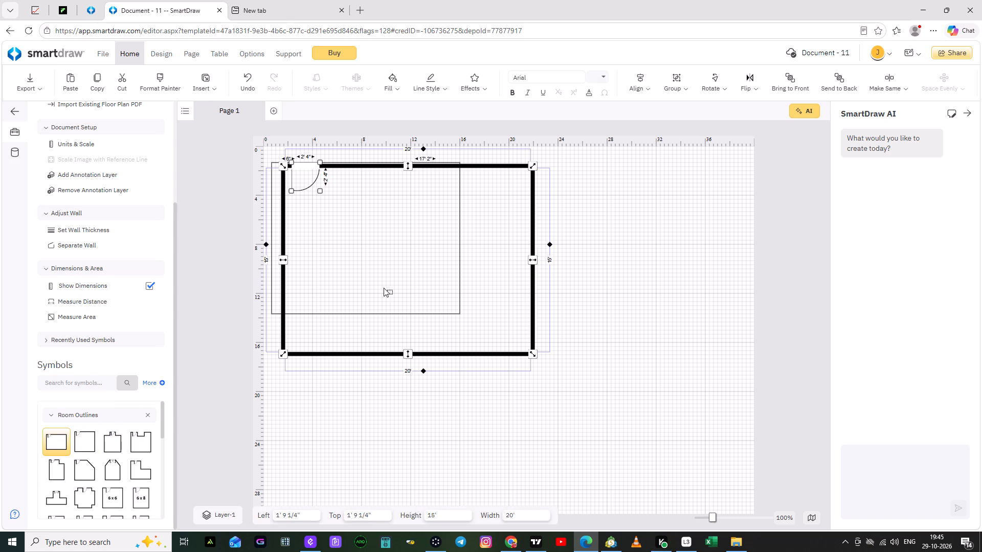
pyautogui.moveTo(384, 288); pyautogui.dragTo(374, 284)
pyautogui.moveTo(383, 280); pyautogui.dragTo(390, 298)
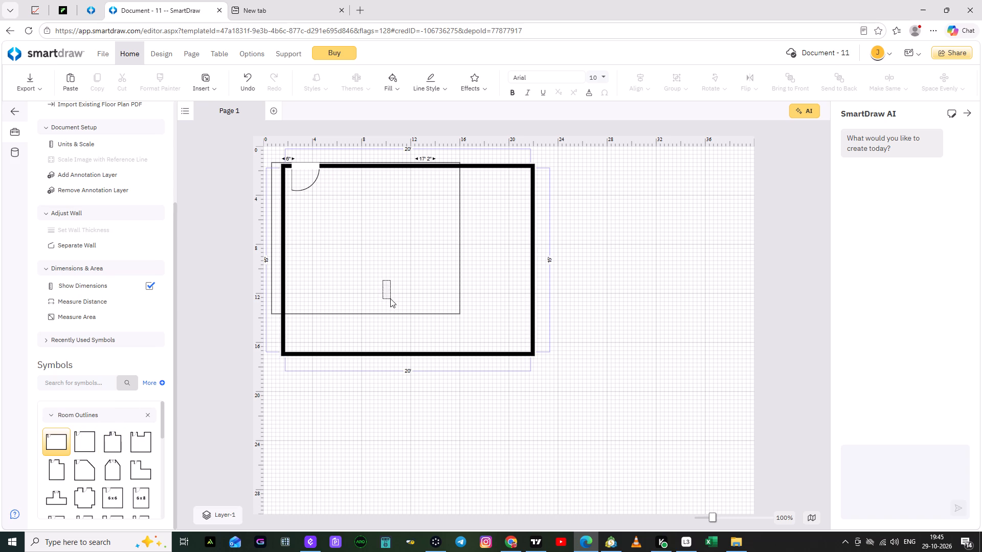
# Shrink the walled room to about 12' 5 3/4" high and 14' 3/4" wide to approximate the thin rectangle.
pyautogui.click(409, 353)
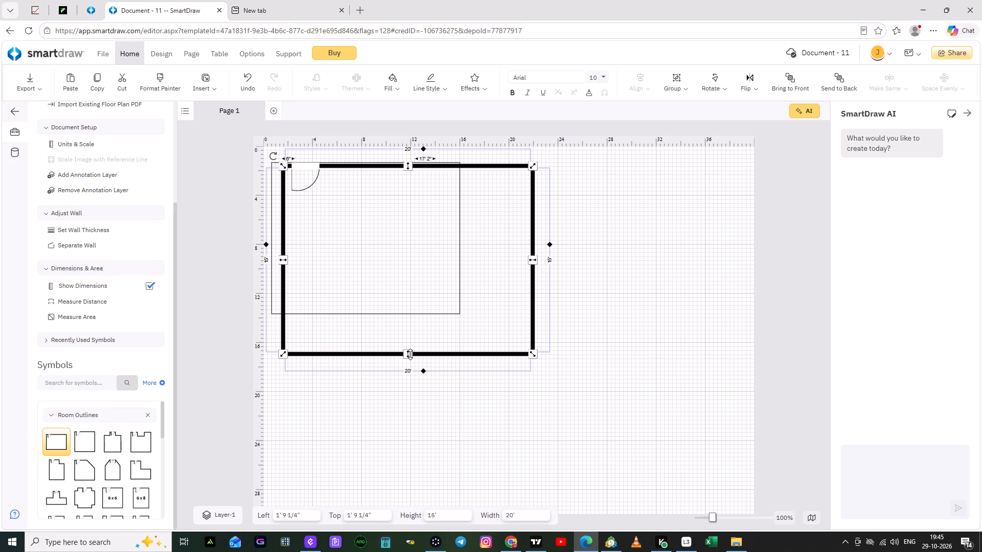
pyautogui.moveTo(410, 354); pyautogui.dragTo(412, 323)
pyautogui.moveTo(532, 244); pyautogui.dragTo(505, 237)
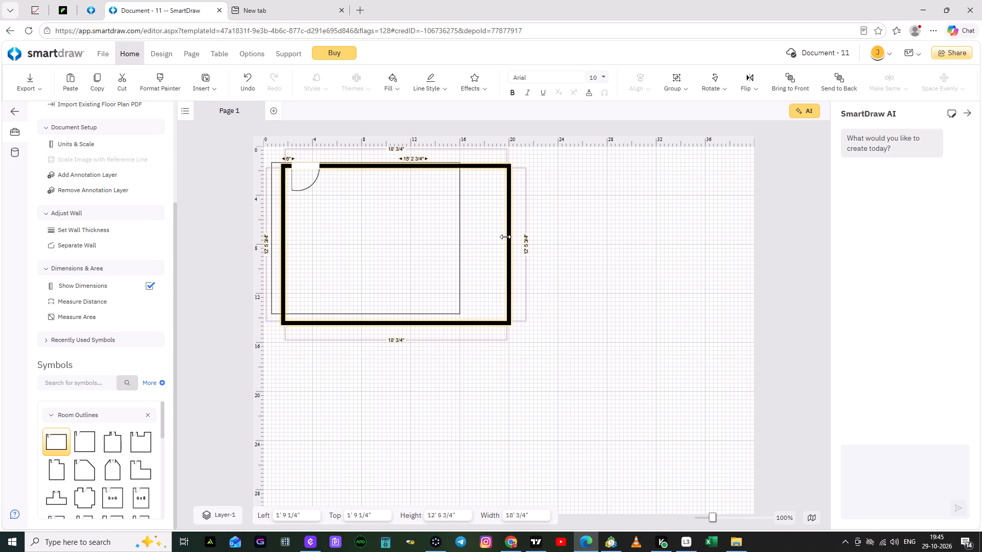
pyautogui.moveTo(505, 237); pyautogui.dragTo(480, 235)
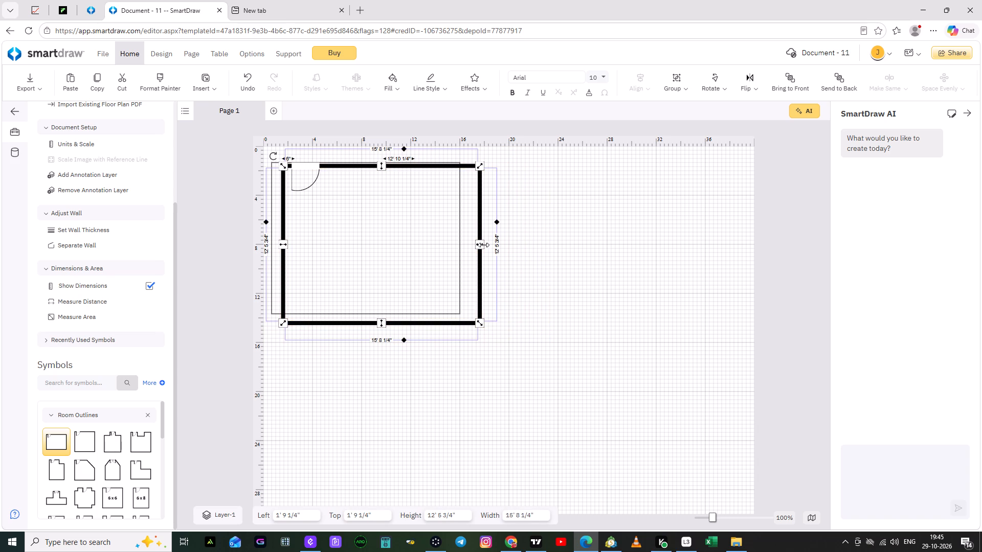
pyautogui.moveTo(482, 245); pyautogui.dragTo(473, 243)
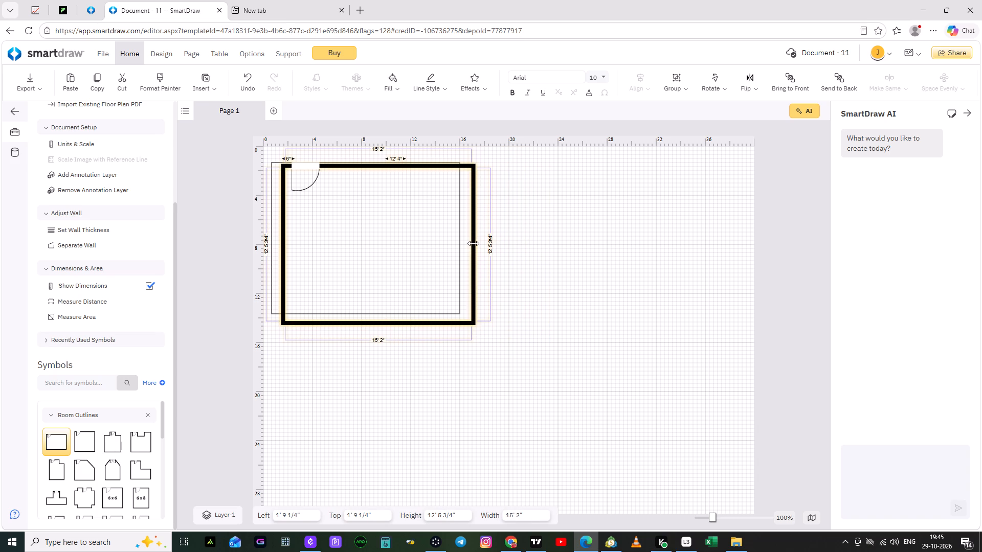
pyautogui.moveTo(473, 243); pyautogui.dragTo(472, 243)
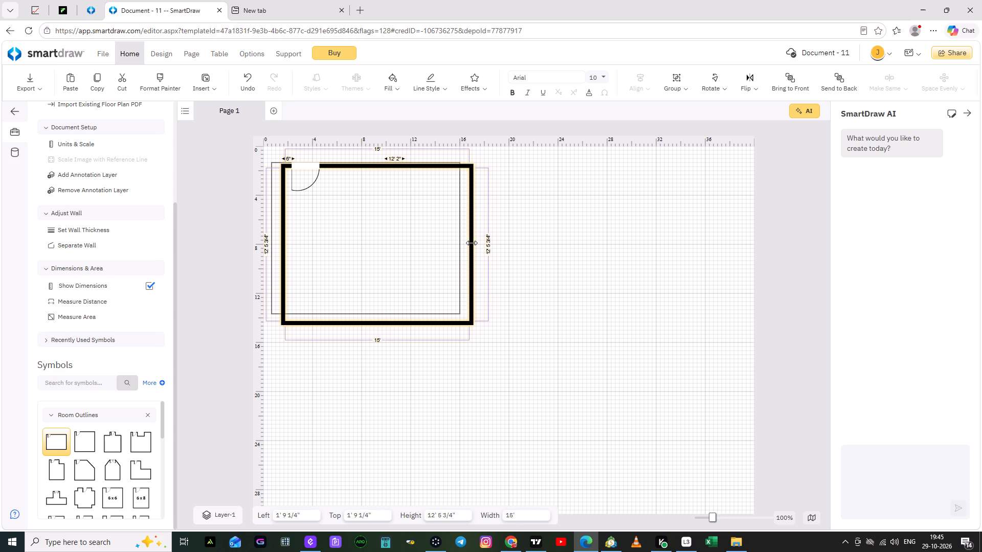
pyautogui.moveTo(472, 243); pyautogui.dragTo(465, 243)
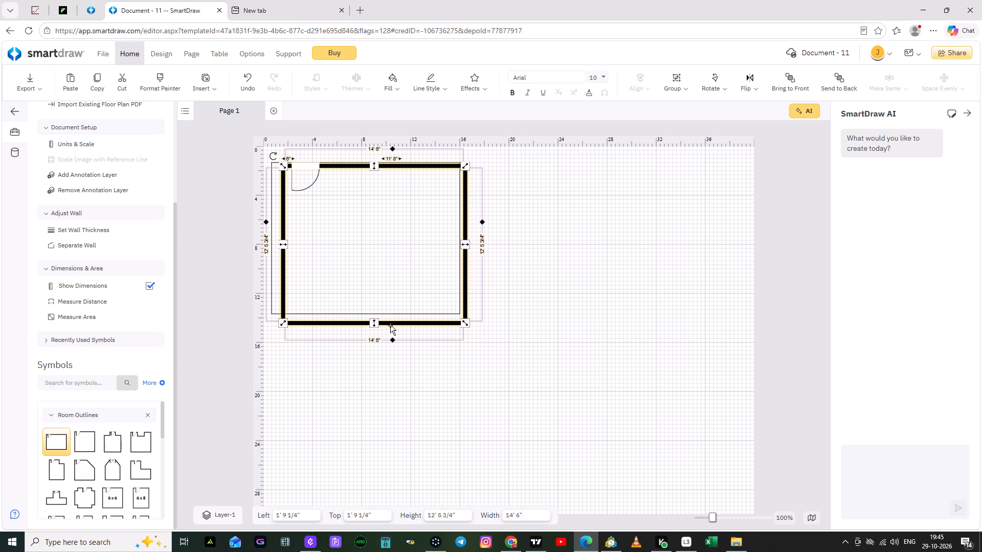
pyautogui.moveTo(374, 323); pyautogui.dragTo(368, 321)
pyautogui.click(396, 260)
pyautogui.click(464, 248)
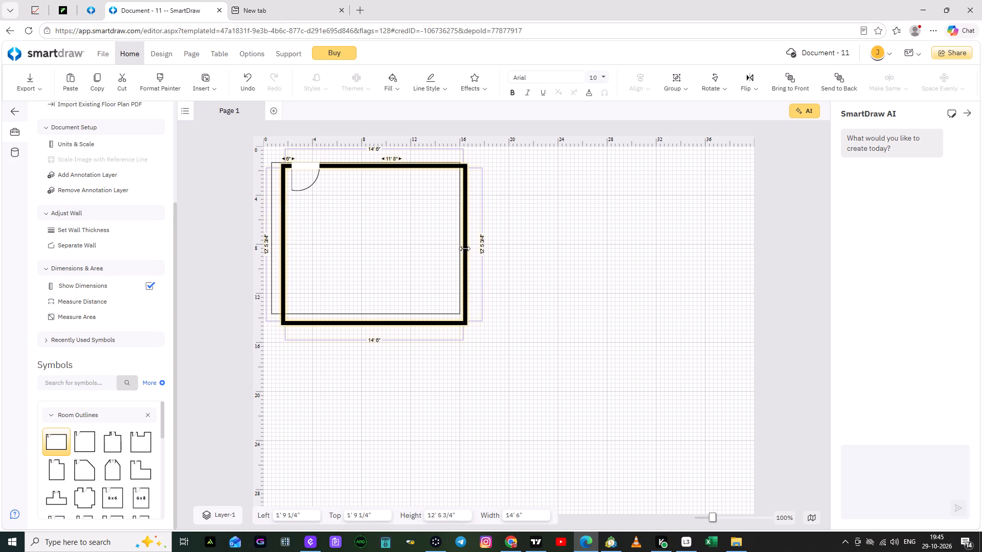
pyautogui.moveTo(464, 248); pyautogui.dragTo(459, 247)
# Move the thin rectangle to 1' 8" left and 1' 8" top, aligning it with the walled room's upper-left corner.
pyautogui.click(349, 165)
pyautogui.click(349, 165)
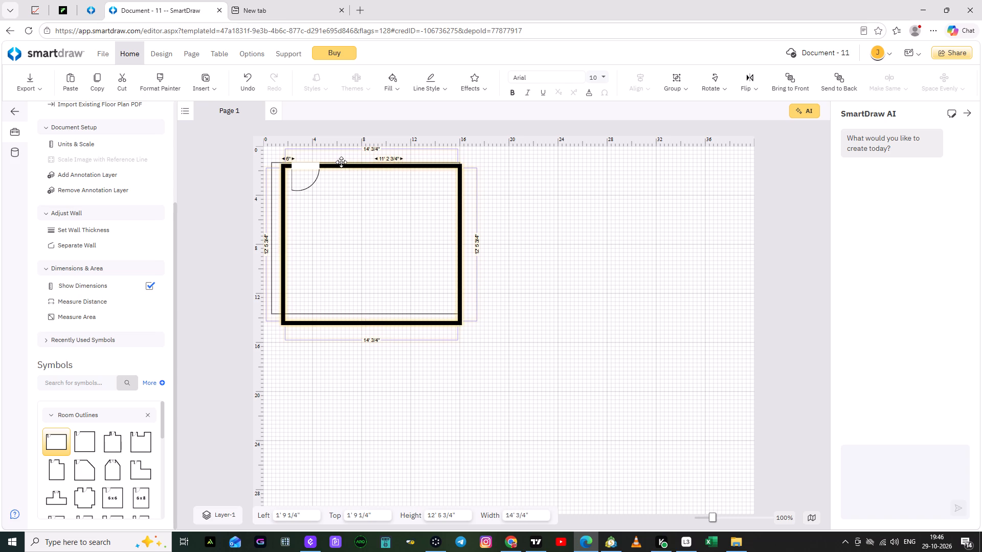
pyautogui.click(272, 243)
pyautogui.moveTo(272, 243); pyautogui.dragTo(284, 248)
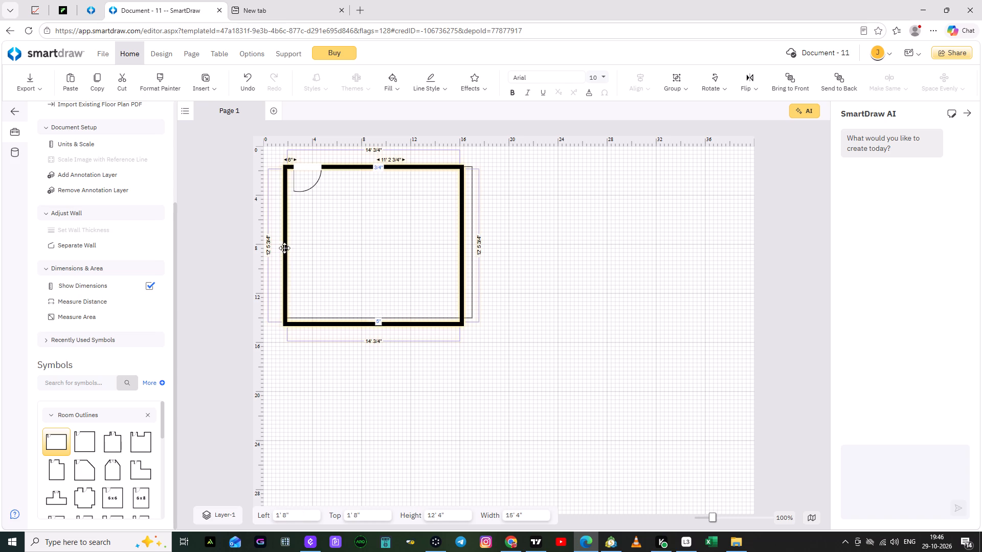
pyautogui.moveTo(284, 248); pyautogui.dragTo(282, 245)
pyautogui.moveTo(282, 245); pyautogui.dragTo(283, 251)
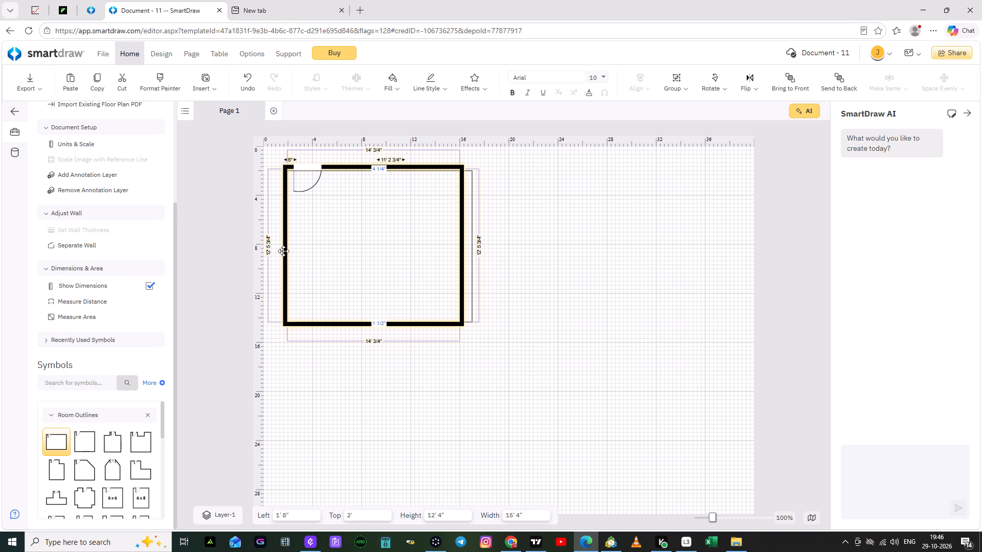
pyautogui.moveTo(283, 251); pyautogui.dragTo(282, 246)
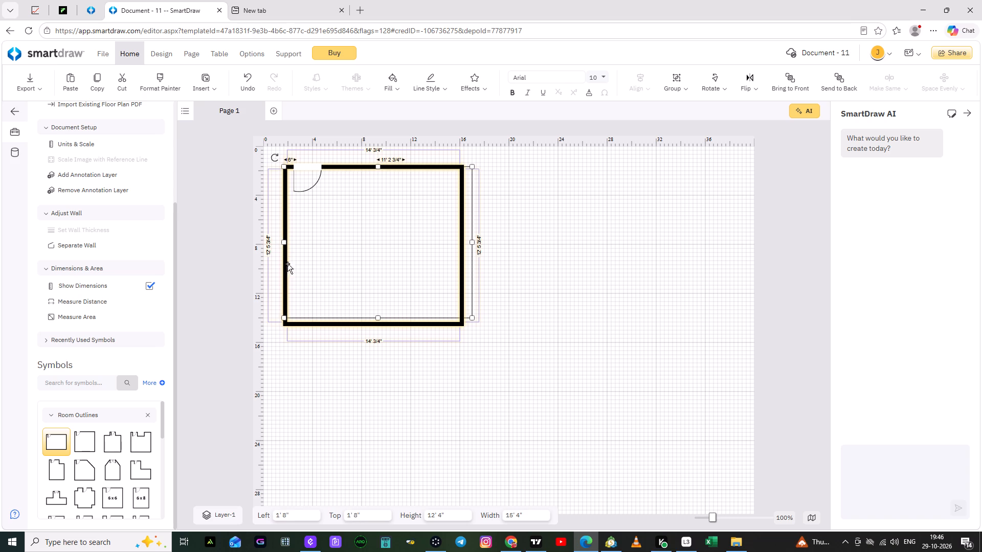
pyautogui.click(334, 401)
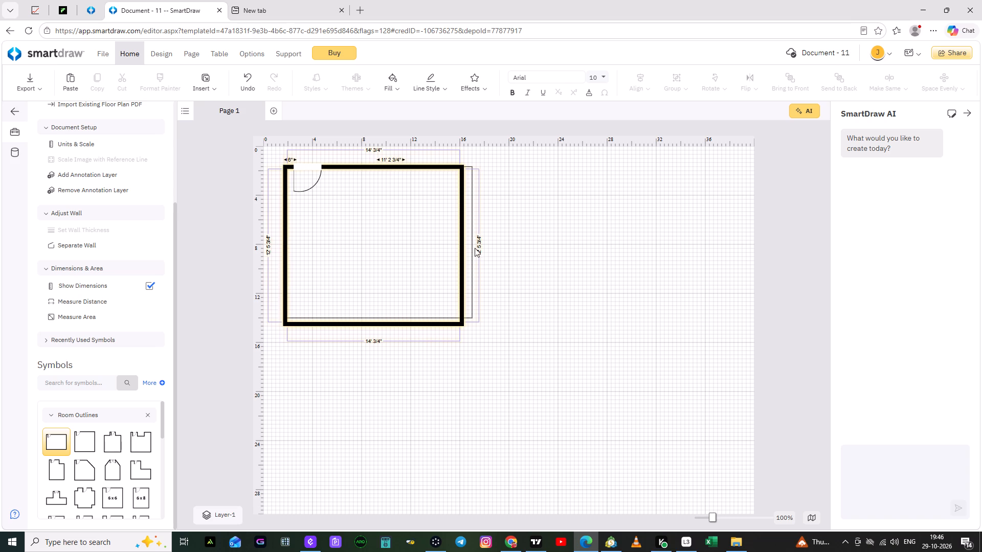
# Resize the thin rectangle to 14' 8" wide and extend its lower edge to the bottom wall so it matches the room.
pyautogui.click(472, 315)
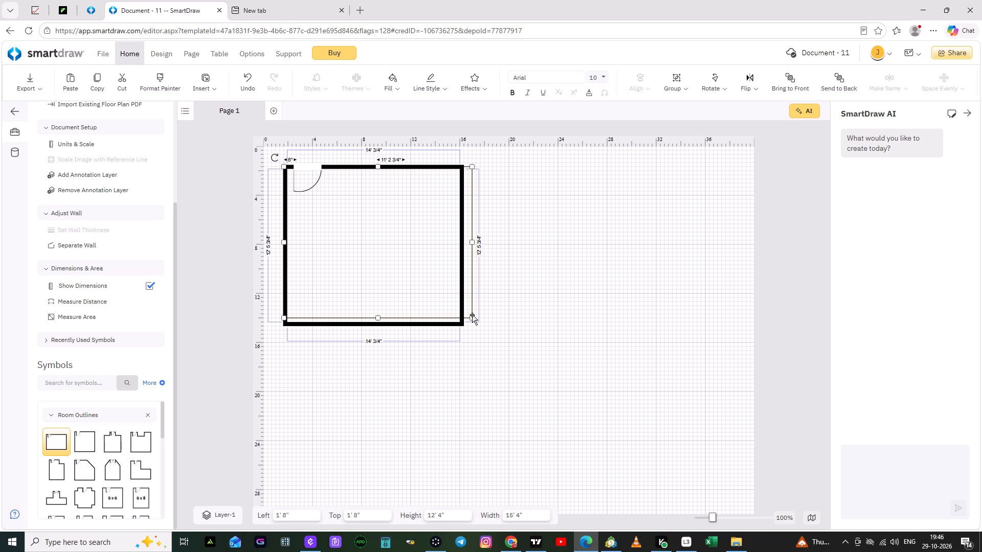
pyautogui.moveTo(472, 244); pyautogui.dragTo(464, 245)
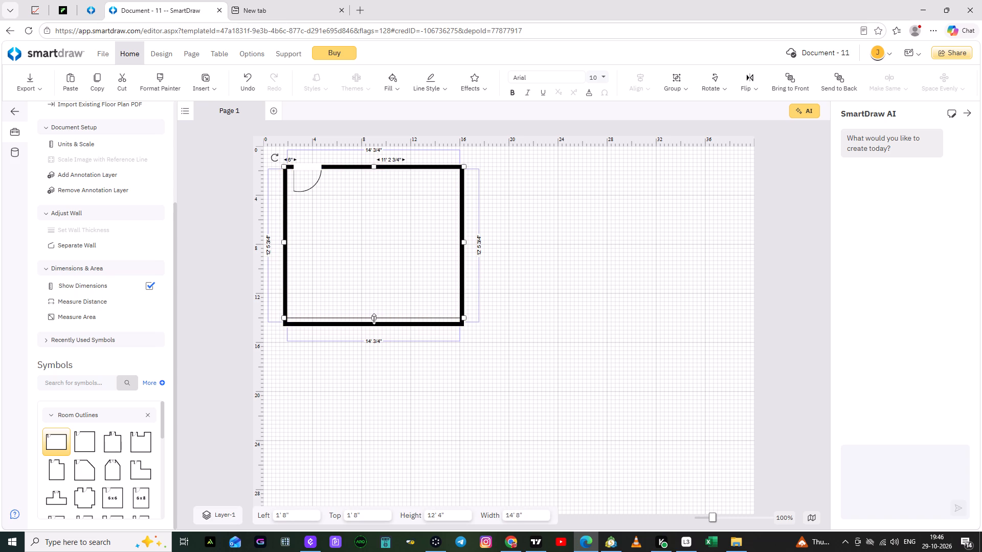
pyautogui.moveTo(373, 318); pyautogui.dragTo(378, 323)
pyautogui.click(452, 492)
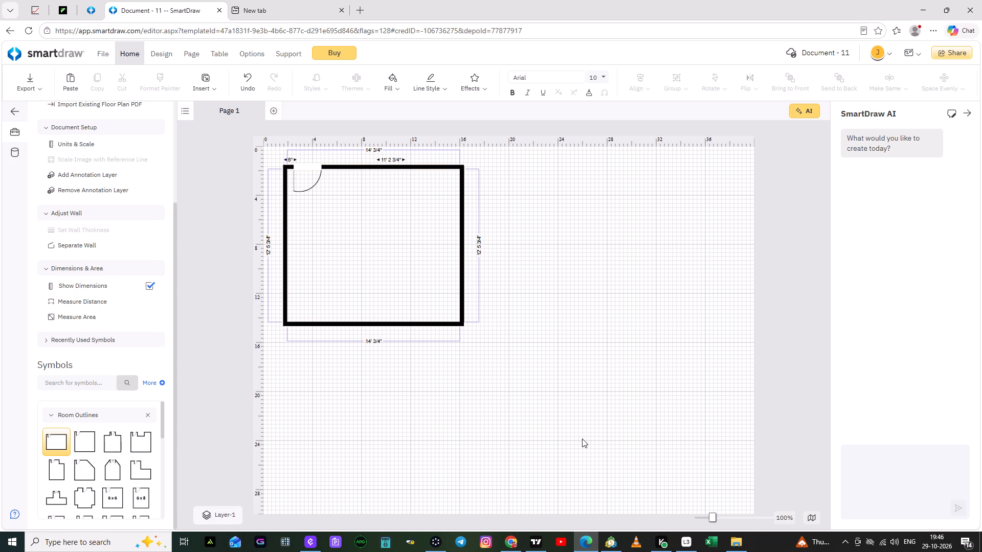
# Move the door off the top wall to inside the room near the upper-right corner, at about 11' 8" left and 2' 4" top.
pyautogui.moveTo(304, 182); pyautogui.dragTo(321, 226)
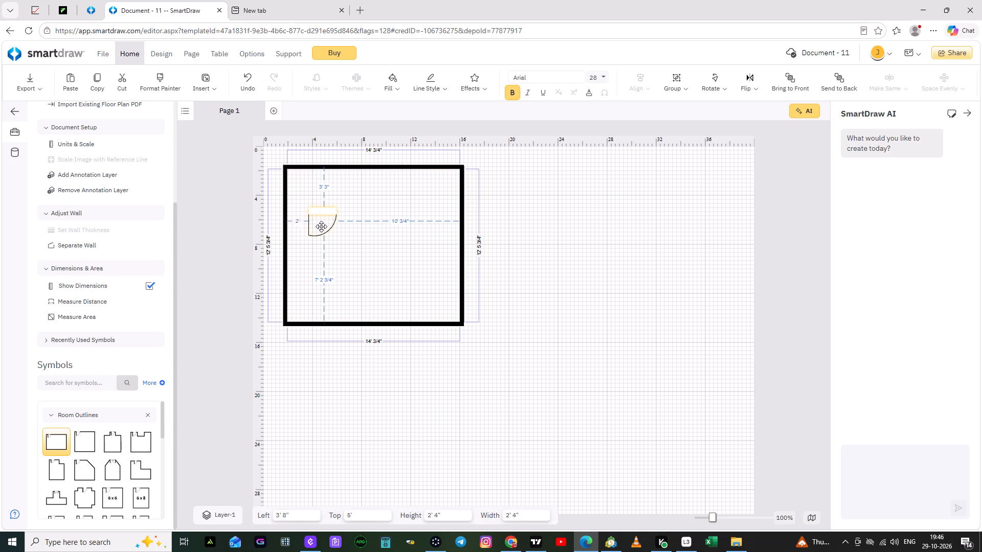
pyautogui.moveTo(321, 226); pyautogui.dragTo(321, 227)
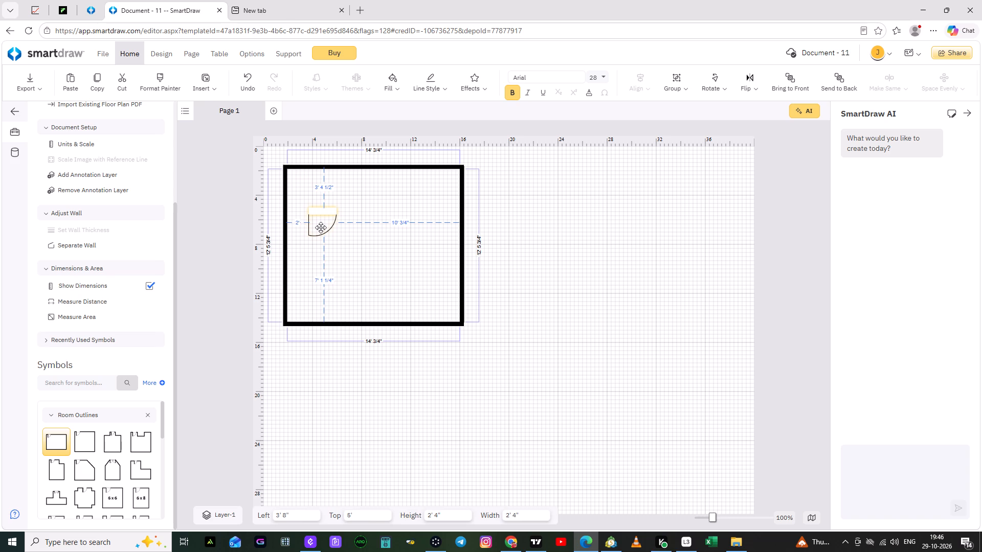
pyautogui.moveTo(321, 227); pyautogui.dragTo(361, 225)
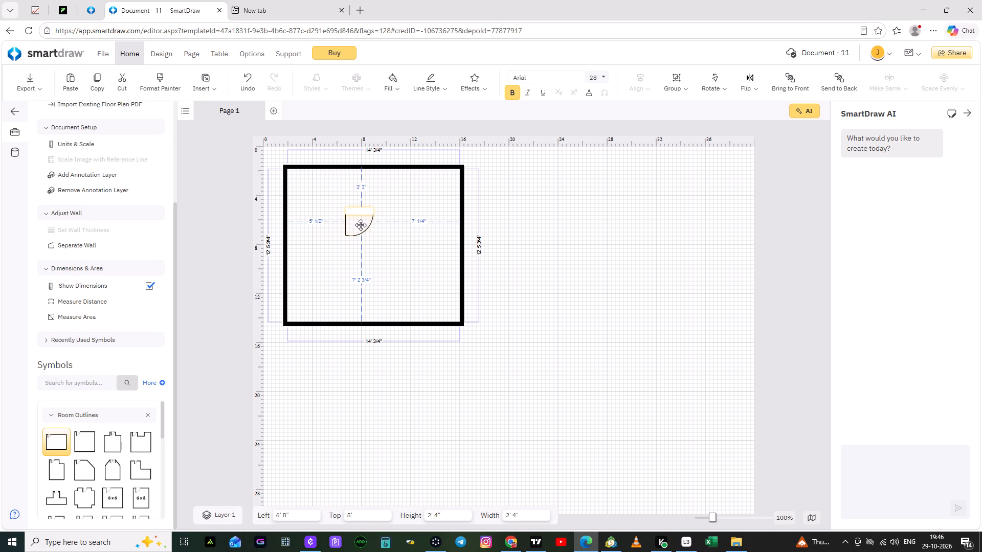
pyautogui.moveTo(361, 225); pyautogui.dragTo(417, 196)
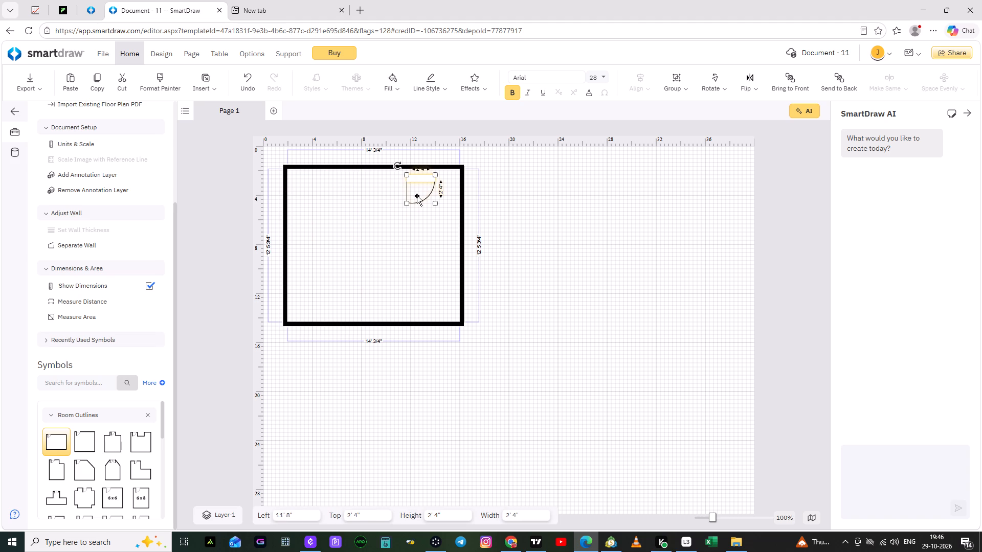
# Copy the door and paste a duplicate near the middle of the room, allowing clipboard access.
pyautogui.rightClick(417, 196)
pyautogui.click(445, 229)
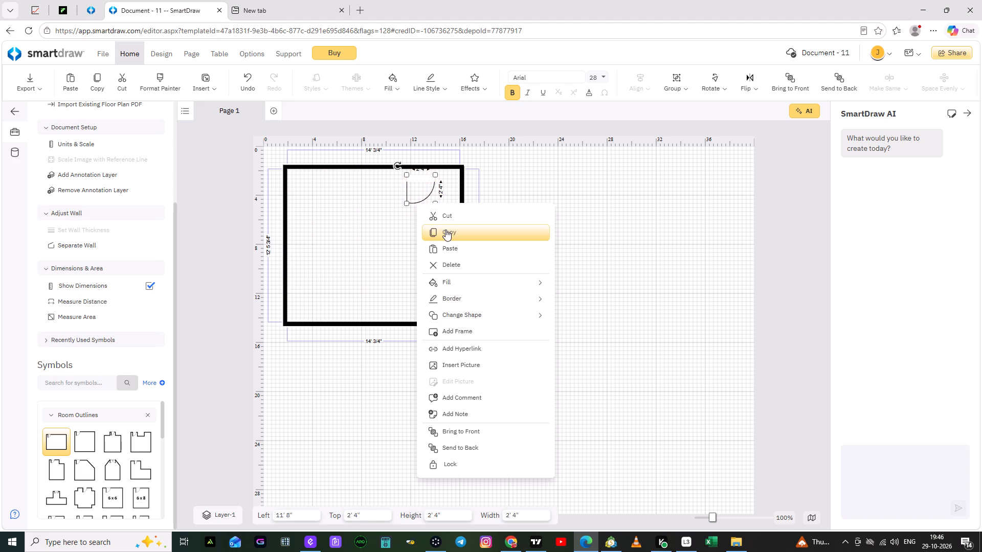
pyautogui.rightClick(354, 213)
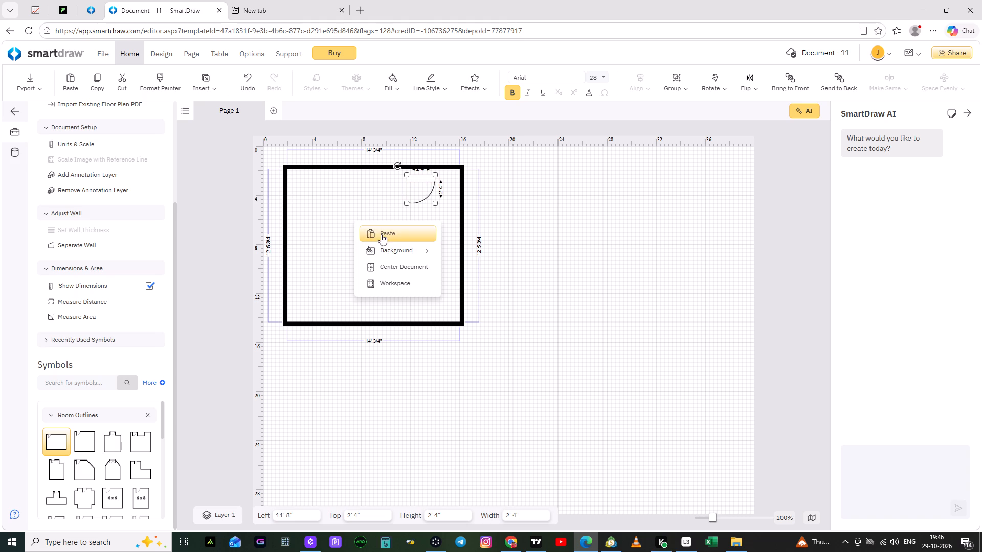
pyautogui.click(382, 233)
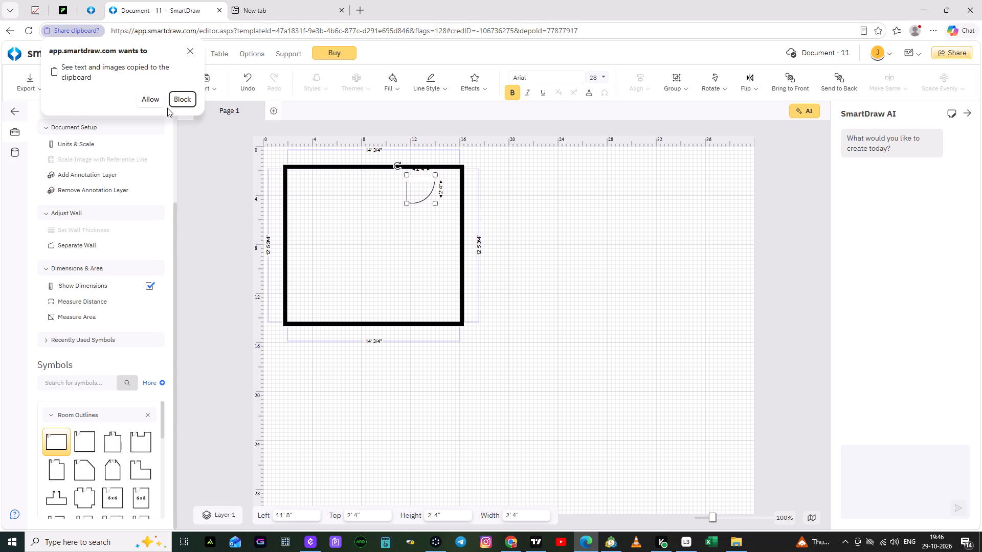
pyautogui.click(157, 101)
pyautogui.rightClick(359, 218)
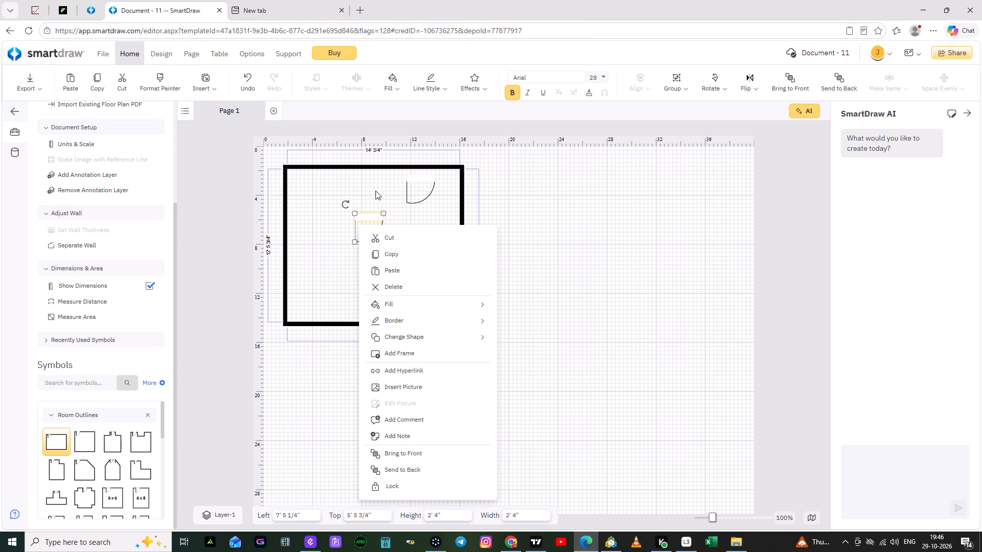
pyautogui.click(375, 188)
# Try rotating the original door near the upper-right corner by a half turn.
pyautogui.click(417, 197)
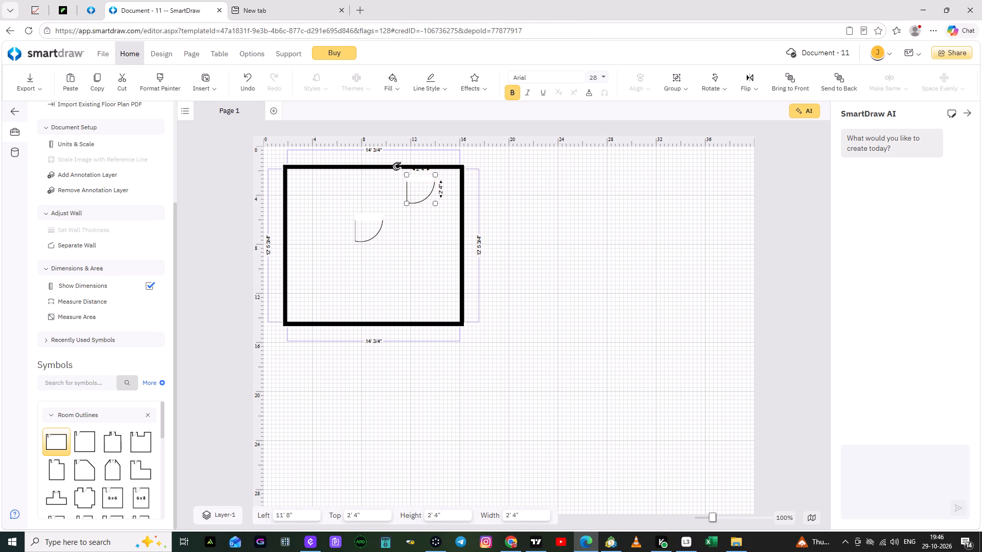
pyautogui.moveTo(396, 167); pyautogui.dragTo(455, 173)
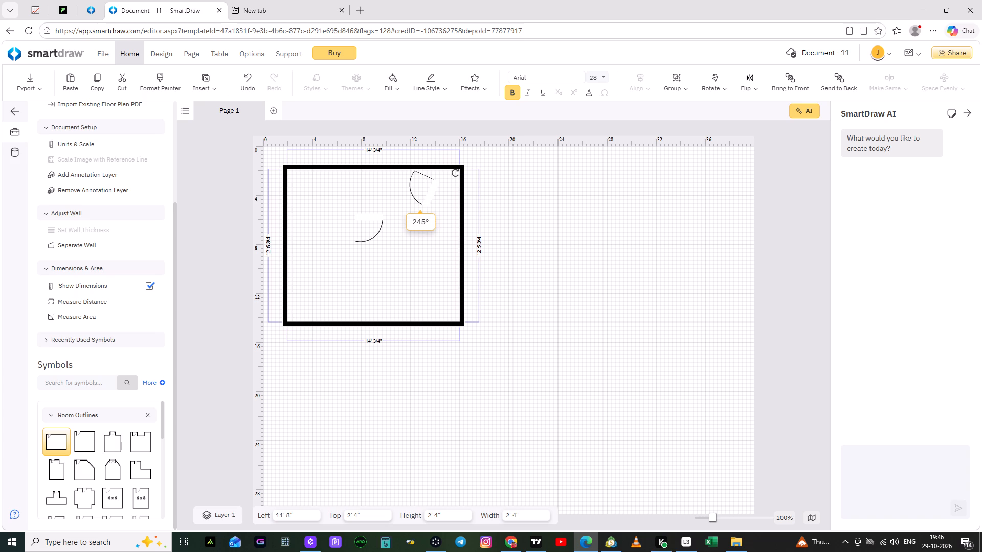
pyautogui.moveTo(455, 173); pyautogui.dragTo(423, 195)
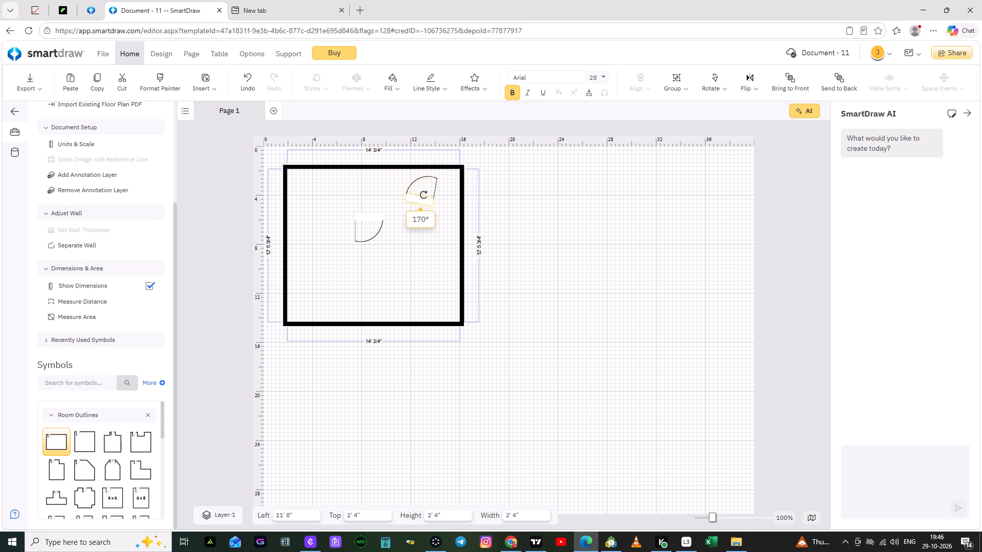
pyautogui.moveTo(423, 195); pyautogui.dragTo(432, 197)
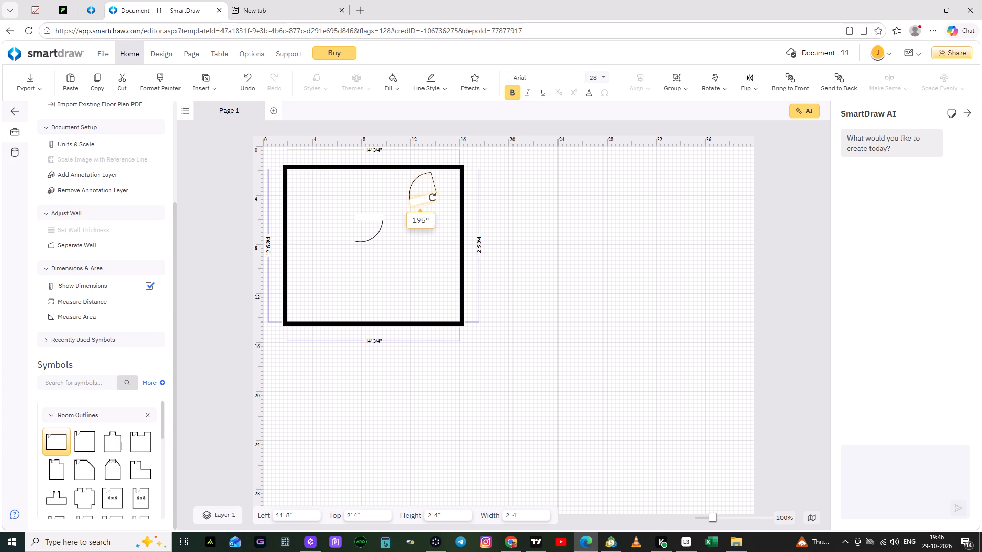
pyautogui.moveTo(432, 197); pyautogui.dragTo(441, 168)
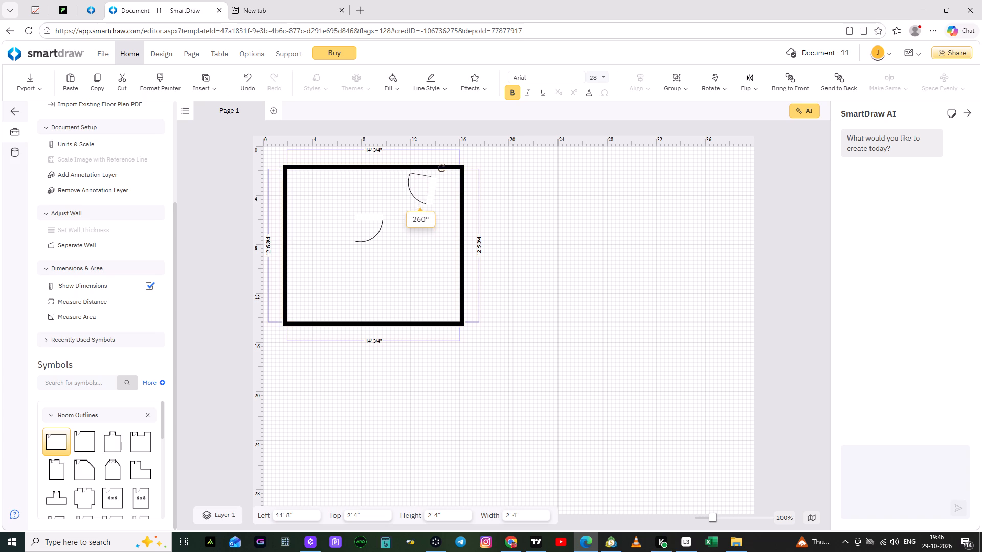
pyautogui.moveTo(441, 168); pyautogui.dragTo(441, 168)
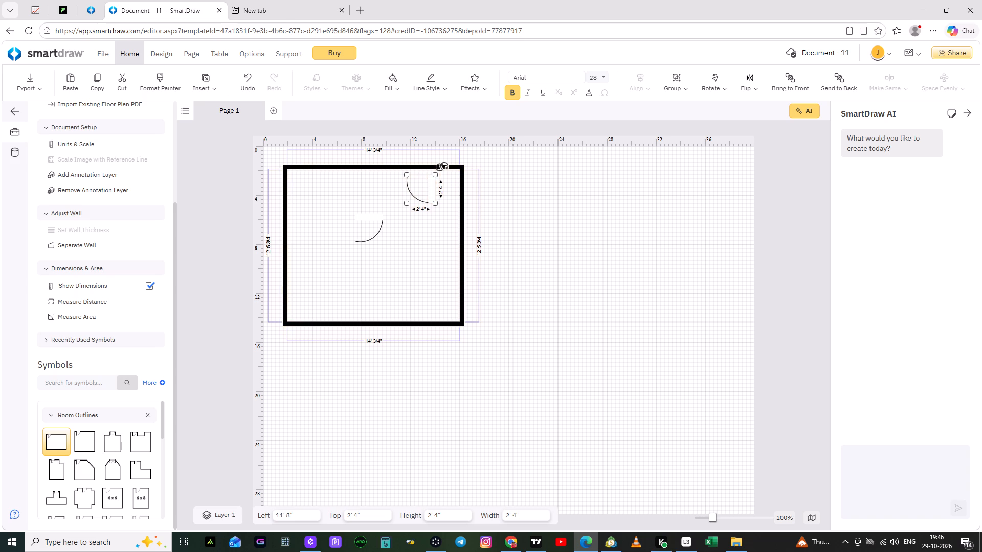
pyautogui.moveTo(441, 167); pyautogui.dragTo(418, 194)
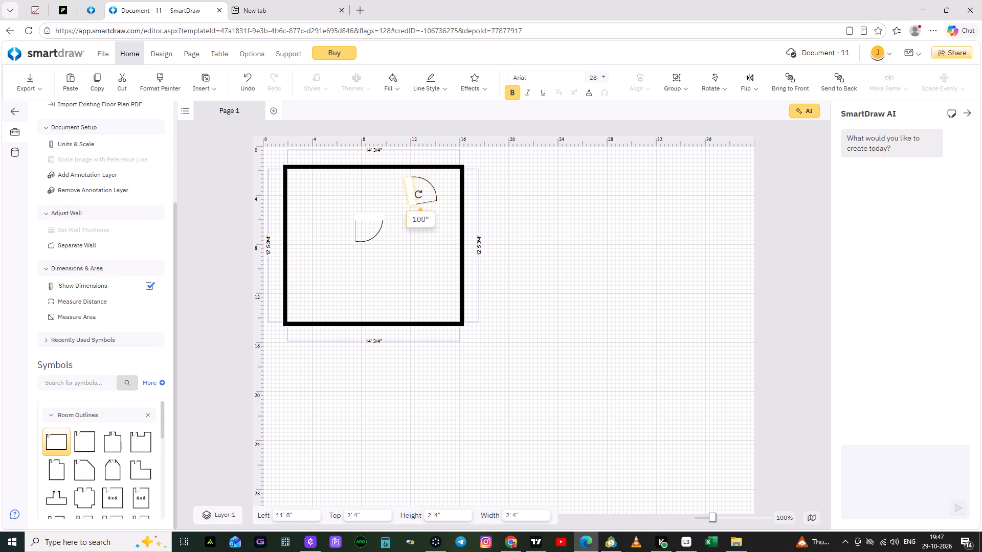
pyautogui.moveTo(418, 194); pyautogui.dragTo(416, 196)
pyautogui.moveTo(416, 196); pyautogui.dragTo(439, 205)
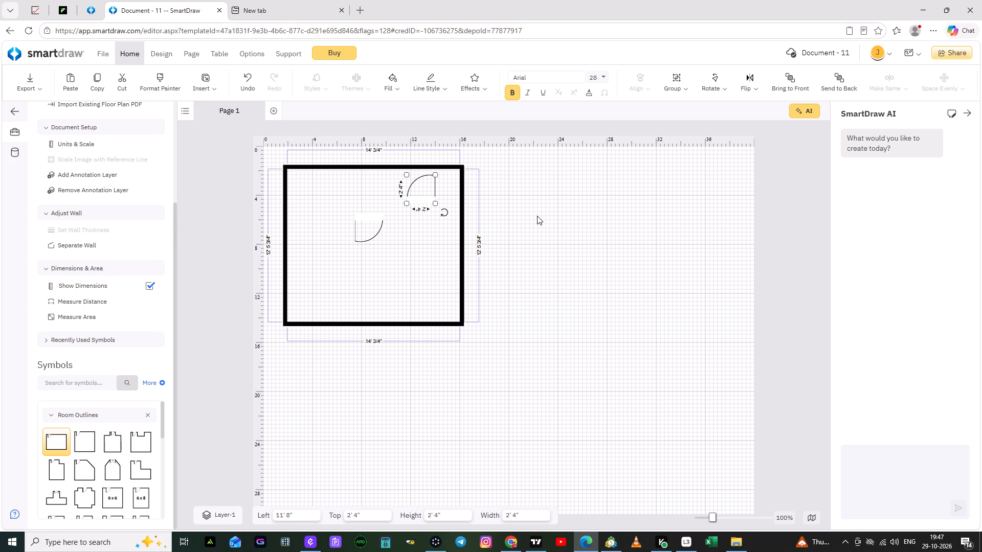
# Fit the original door into the upper end of the right wall, rotated to about 270° so it swings into the room.
pyautogui.moveTo(414, 186); pyautogui.dragTo(437, 177)
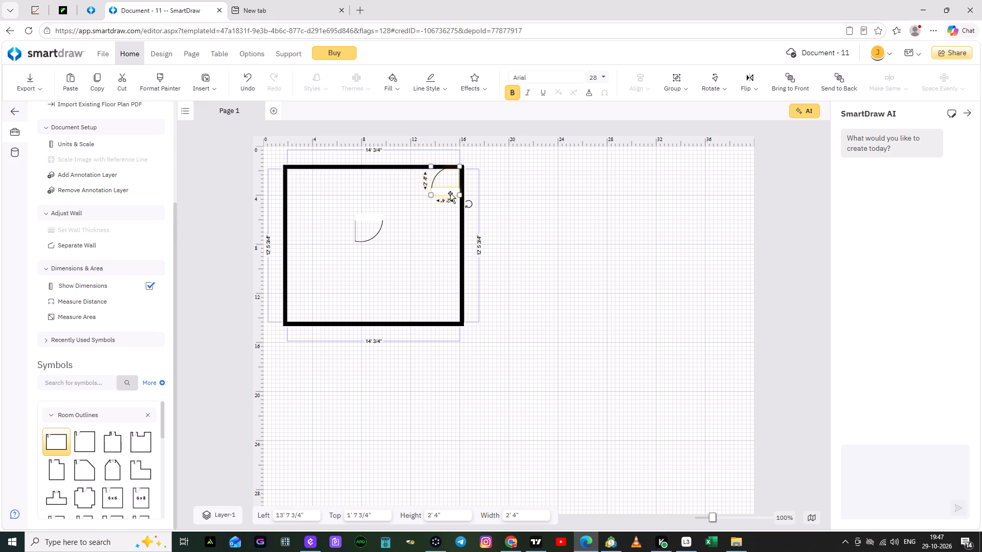
pyautogui.click(449, 187)
pyautogui.moveTo(469, 202); pyautogui.dragTo(429, 199)
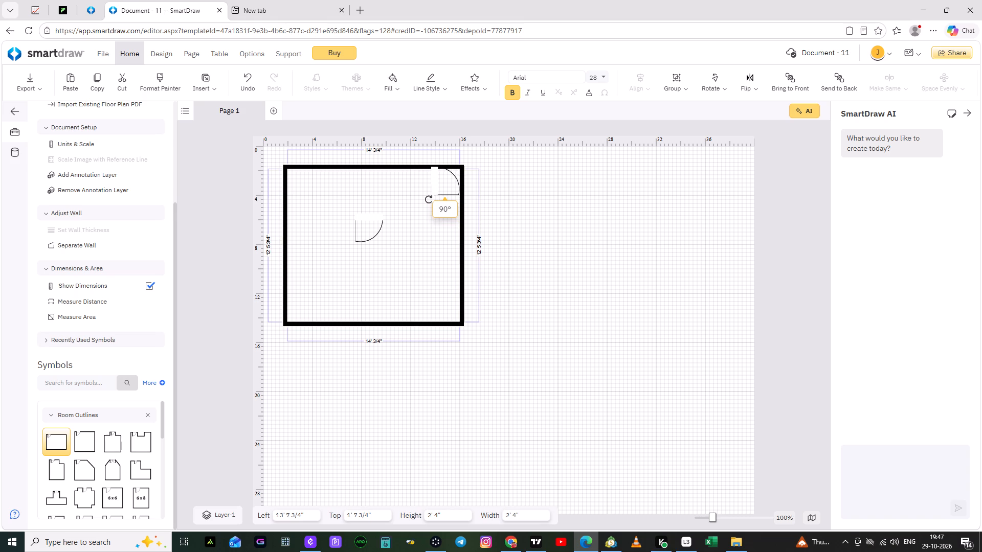
pyautogui.moveTo(429, 199); pyautogui.dragTo(442, 166)
pyautogui.moveTo(442, 166); pyautogui.dragTo(456, 167)
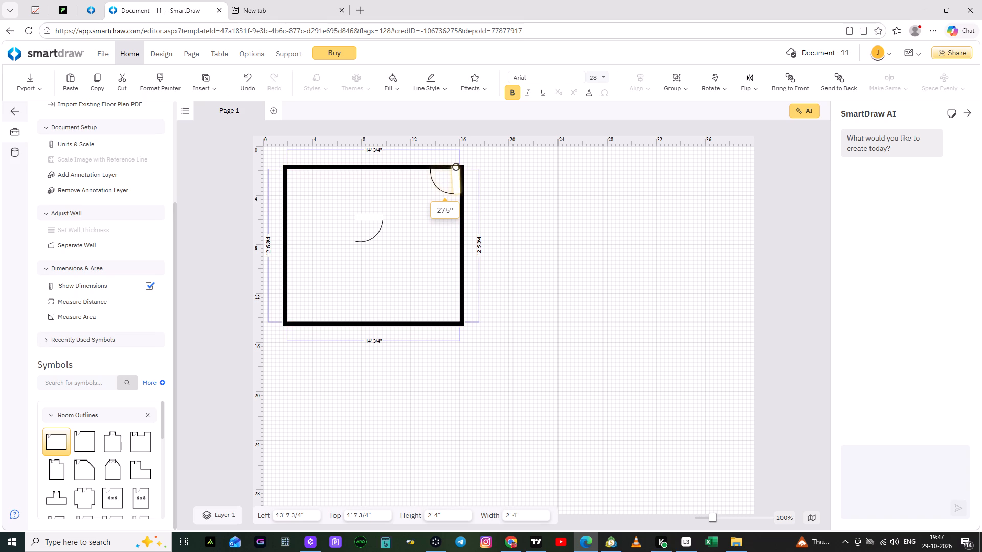
pyautogui.moveTo(456, 167); pyautogui.dragTo(457, 167)
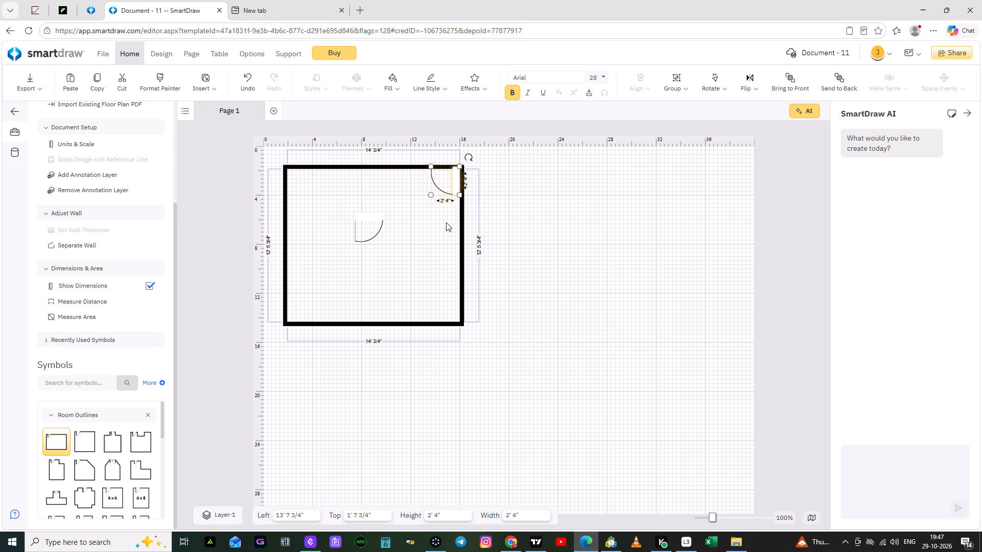
pyautogui.click(430, 275)
pyautogui.click(441, 185)
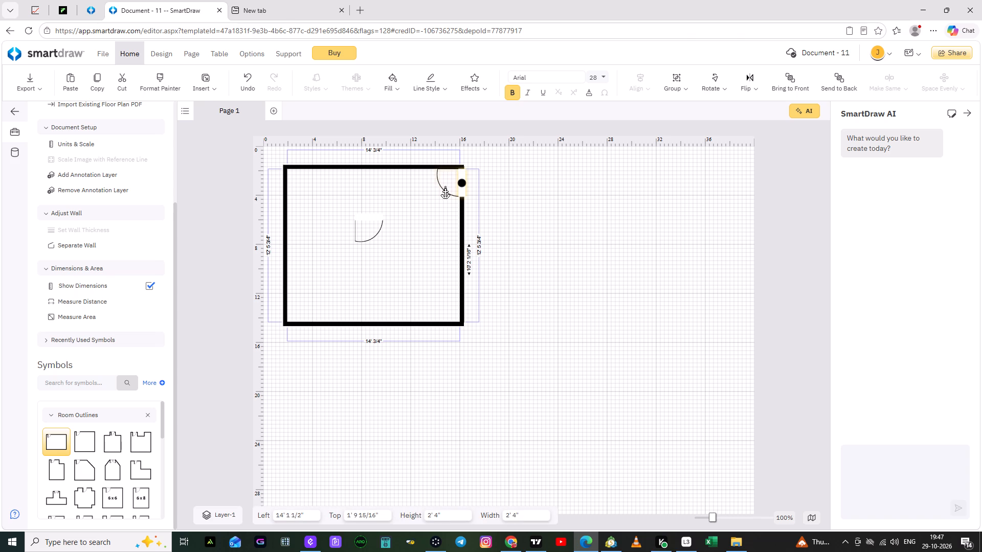
pyautogui.click(426, 234)
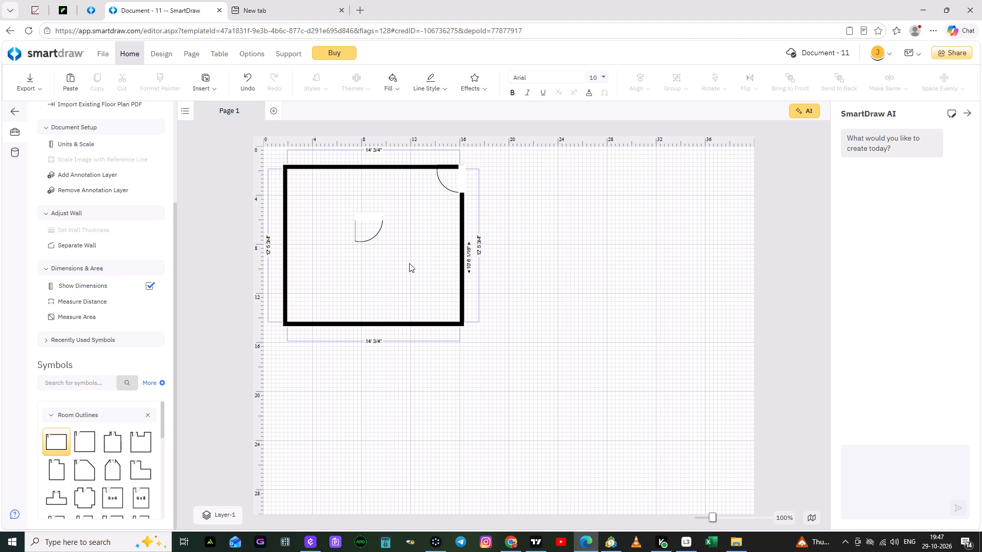
# Fit the duplicate door into the bottom wall at about 9' 10" left, rotated about 180° so it swings into the room.
pyautogui.click(368, 232)
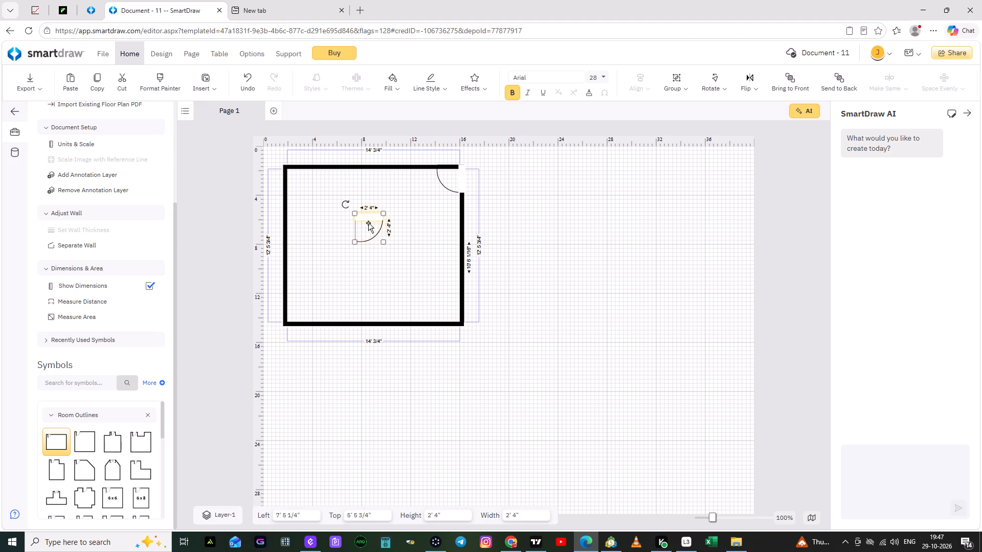
pyautogui.moveTo(364, 228); pyautogui.dragTo(374, 238)
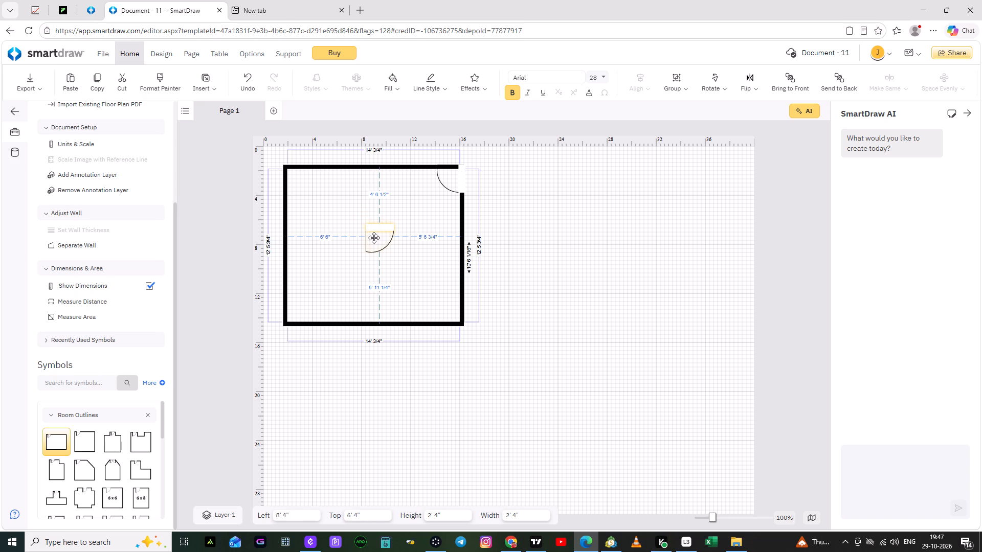
pyautogui.moveTo(374, 238); pyautogui.dragTo(391, 308)
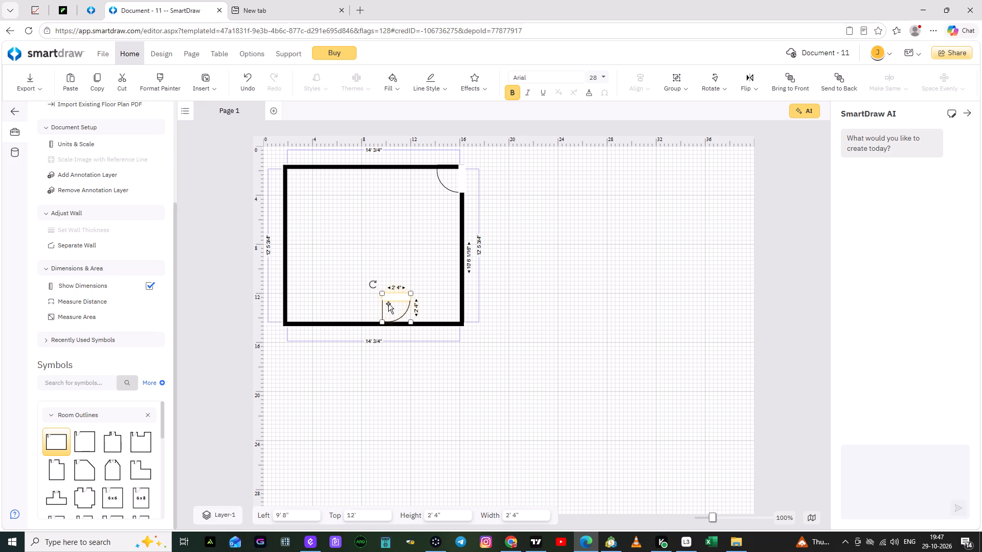
pyautogui.click(386, 302)
pyautogui.moveTo(373, 284); pyautogui.dragTo(429, 337)
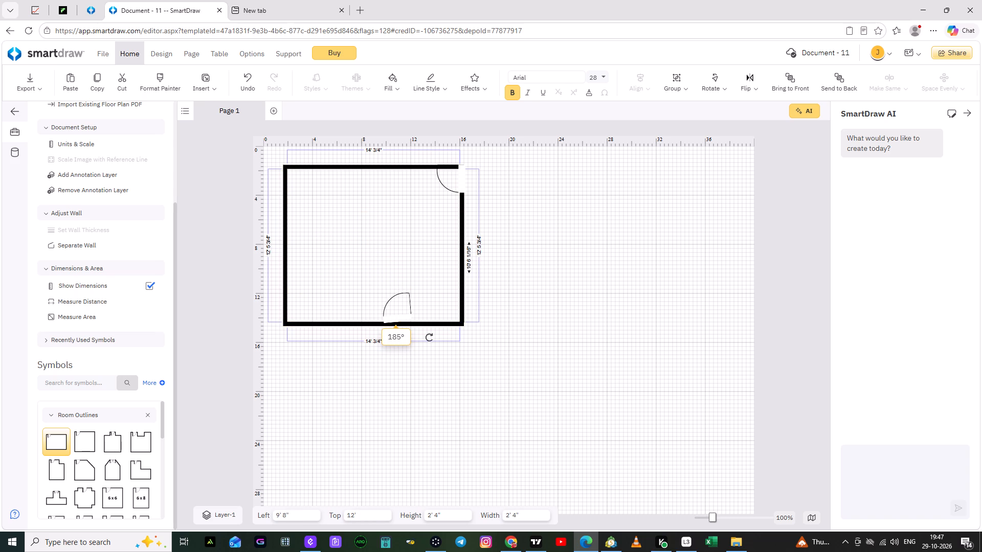
pyautogui.moveTo(429, 337); pyautogui.dragTo(430, 341)
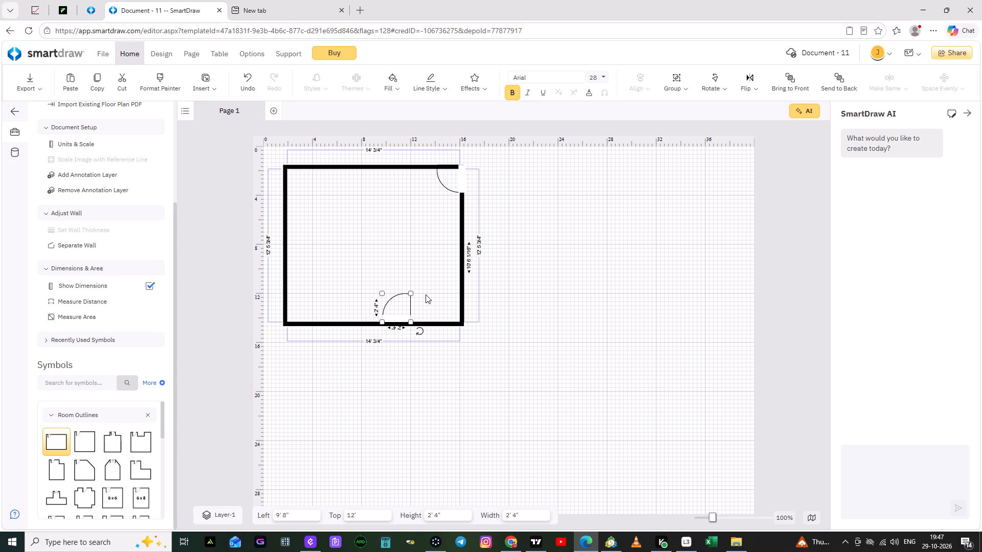
pyautogui.click(426, 294)
pyautogui.moveTo(399, 305); pyautogui.dragTo(400, 311)
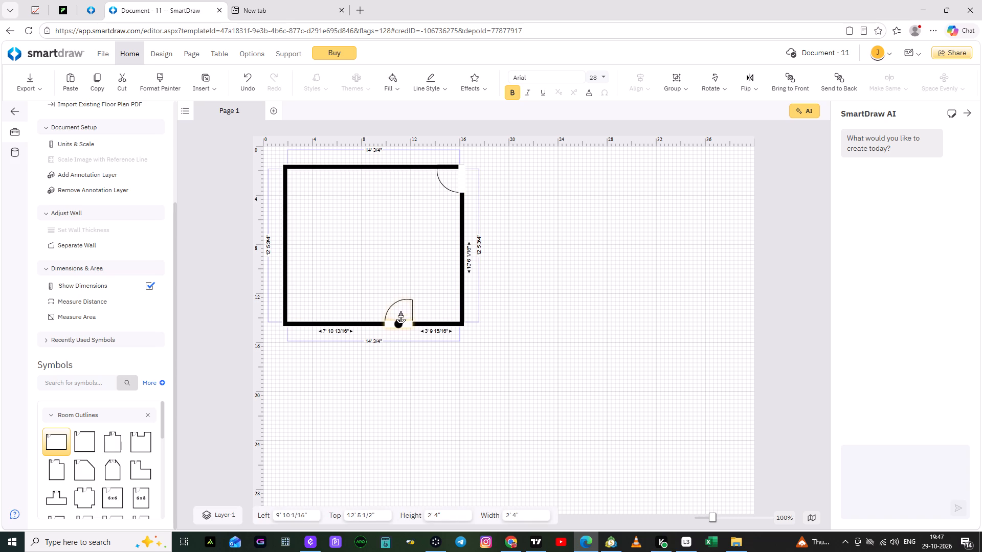
pyautogui.click(388, 245)
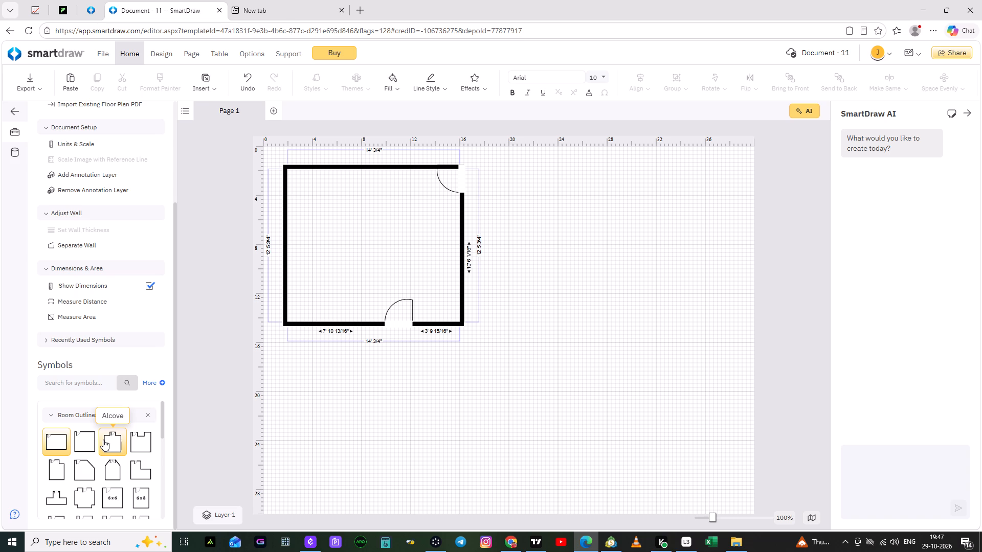
# Place the first double bed symbol from the Beds category in the room's upper-left corner, at about 2' 4" left and 2' 4" top.
pyautogui.scroll(-2, 114, 431)
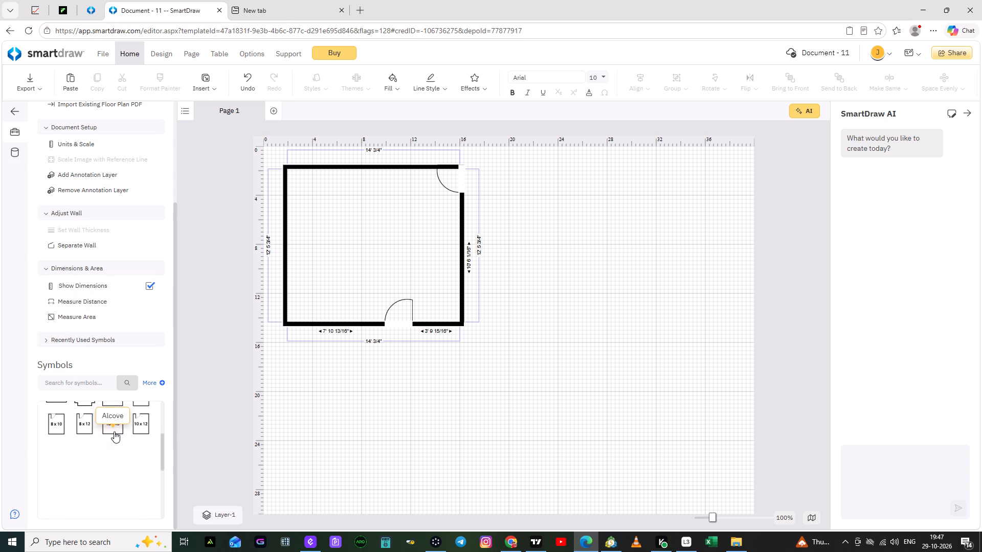
pyautogui.scroll(-3, 114, 431)
pyautogui.scroll(1, 113, 431)
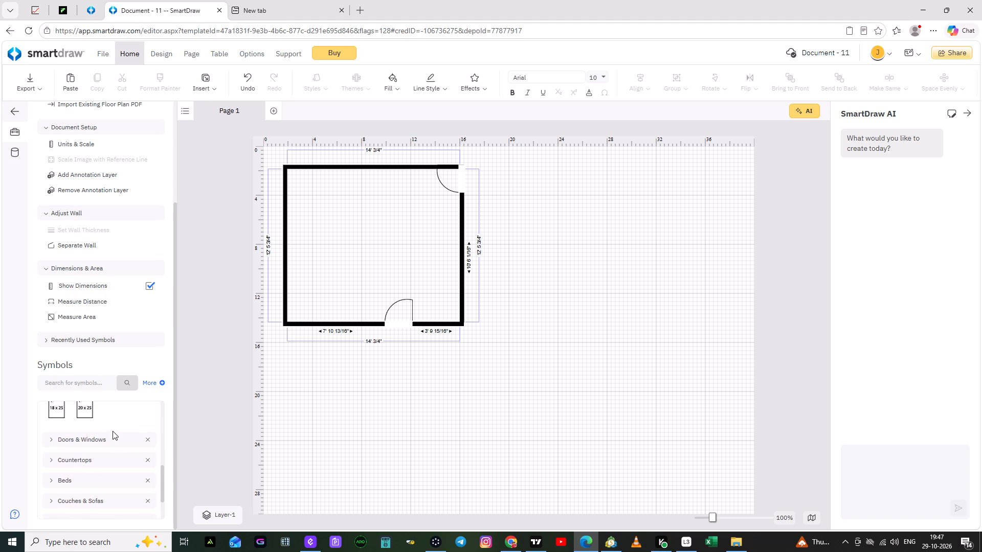
pyautogui.click(48, 439)
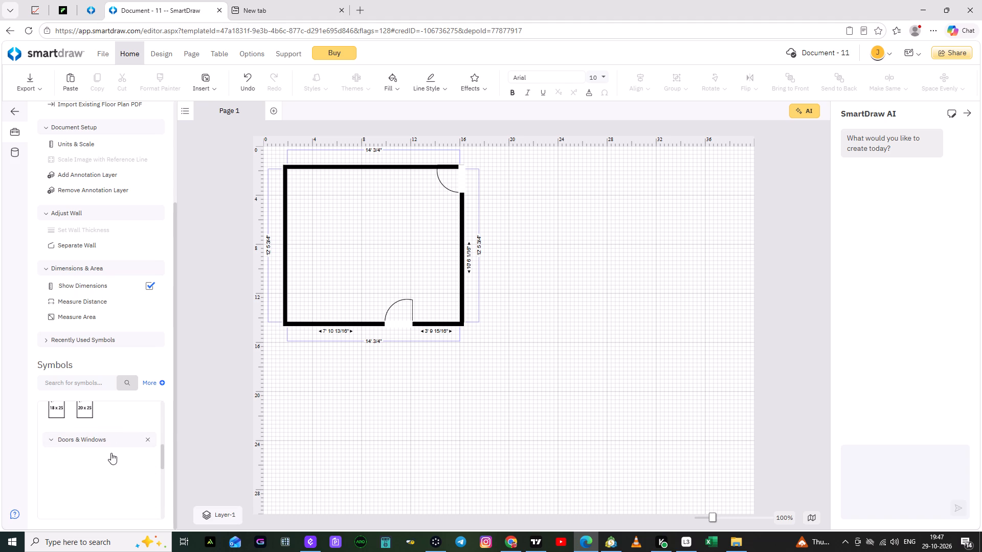
pyautogui.scroll(-4, 111, 453)
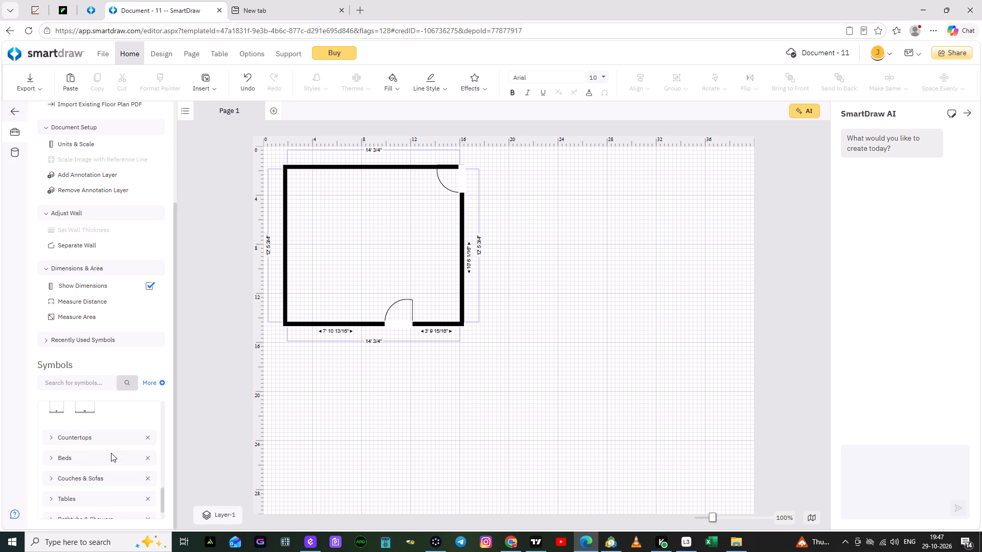
pyautogui.click(53, 434)
pyautogui.scroll(-2, 108, 444)
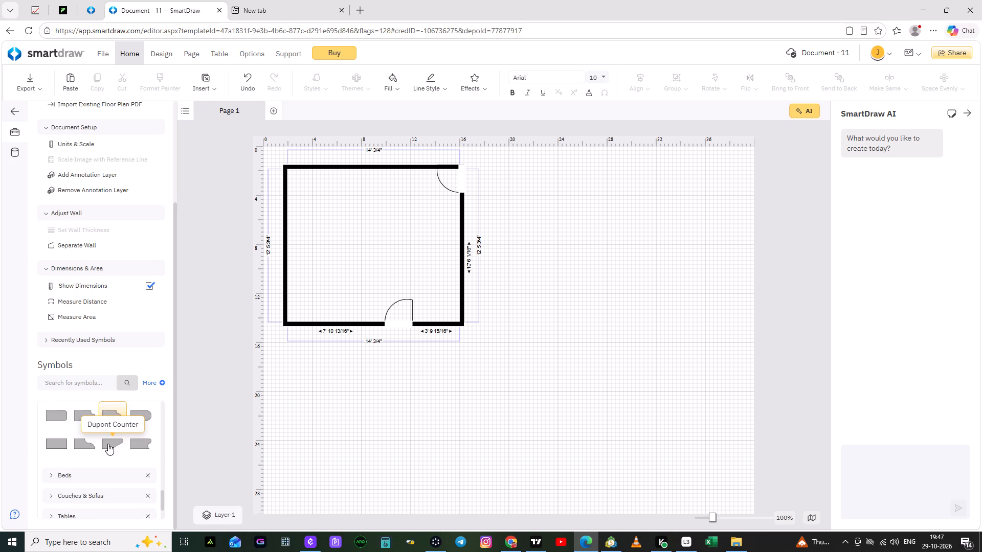
pyautogui.scroll(-2, 108, 444)
pyautogui.click(52, 429)
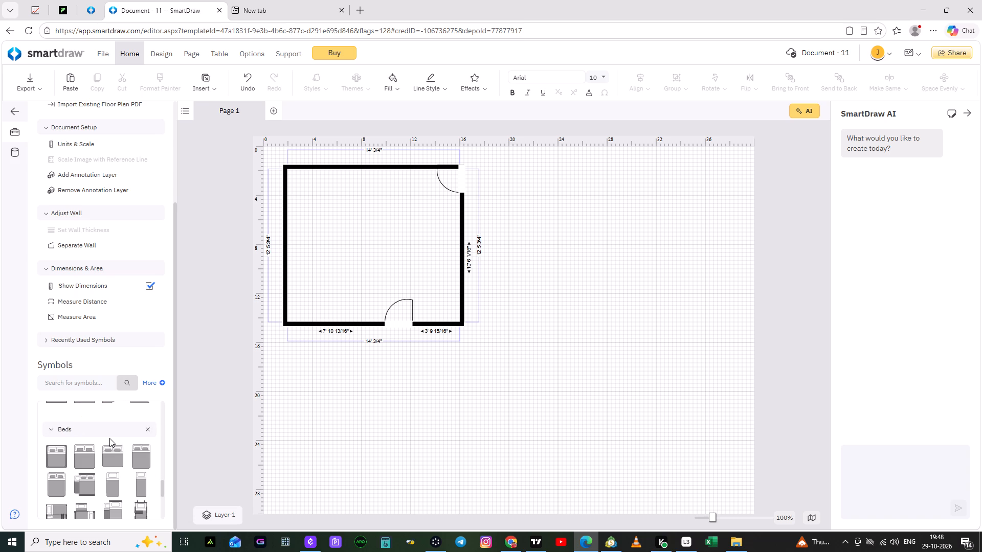
pyautogui.moveTo(56, 455); pyautogui.dragTo(323, 296)
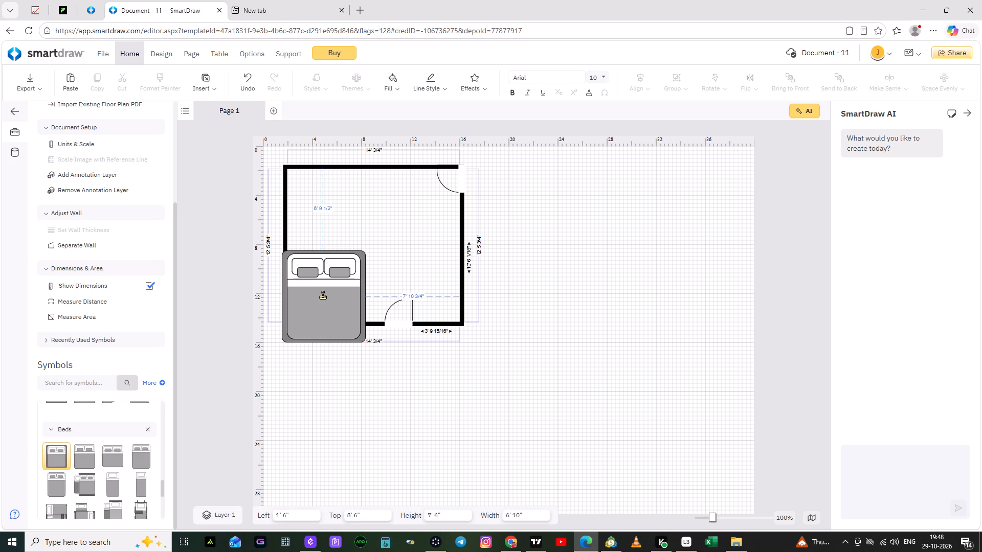
pyautogui.moveTo(323, 296); pyautogui.dragTo(334, 281)
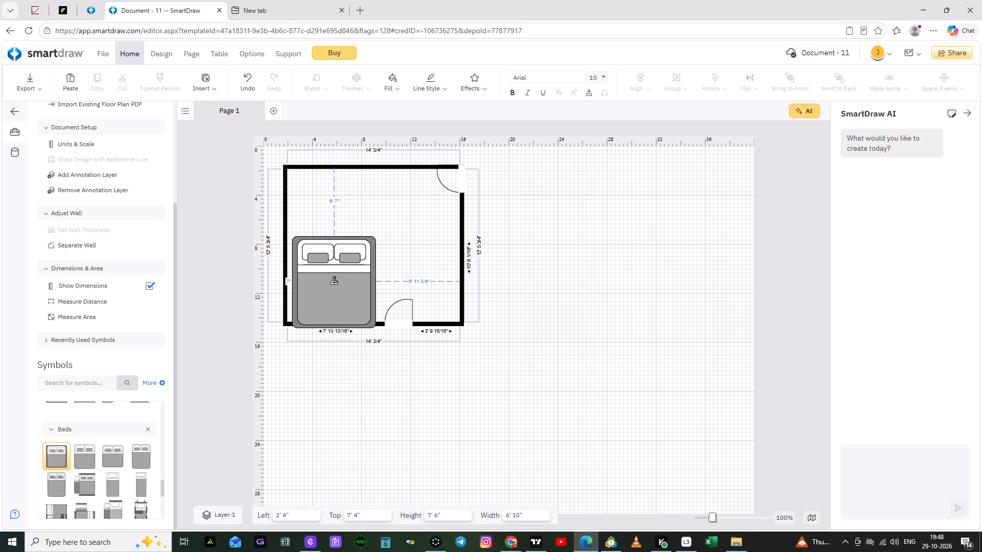
pyautogui.moveTo(334, 281); pyautogui.dragTo(336, 221)
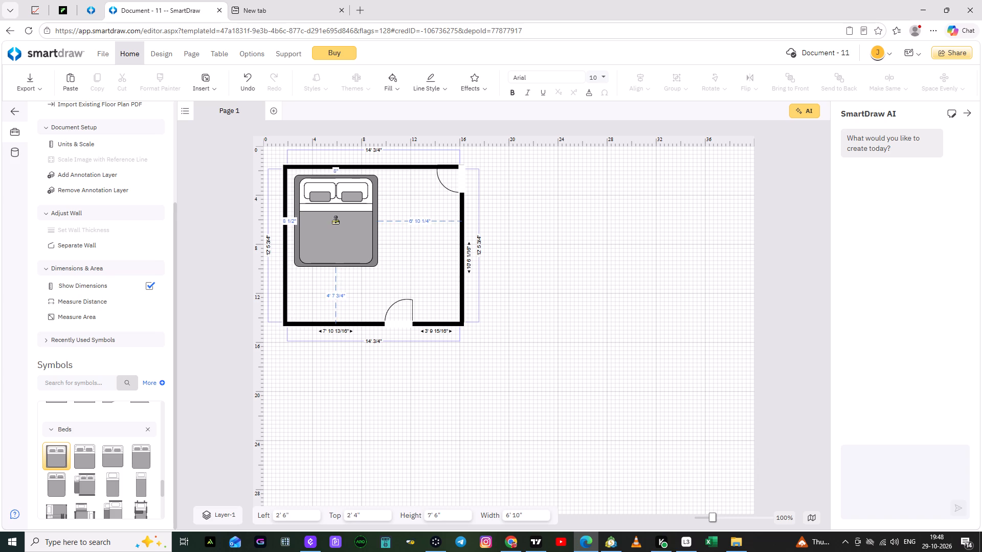
pyautogui.moveTo(336, 221); pyautogui.dragTo(334, 220)
pyautogui.click(333, 220)
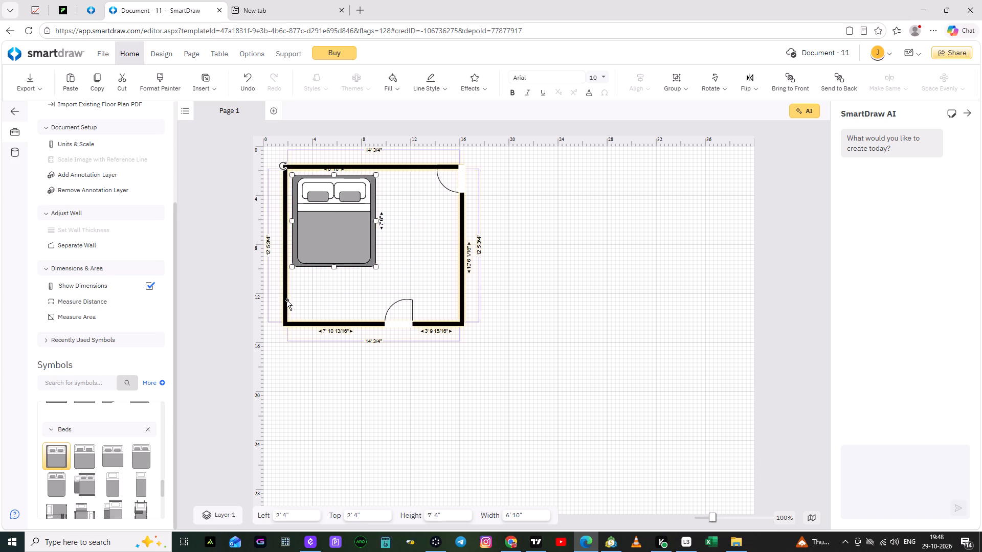
# Resize the bed to about 5' high and 4' 4" wide, keeping its upper-left corner in place.
pyautogui.moveTo(332, 266); pyautogui.dragTo(331, 238)
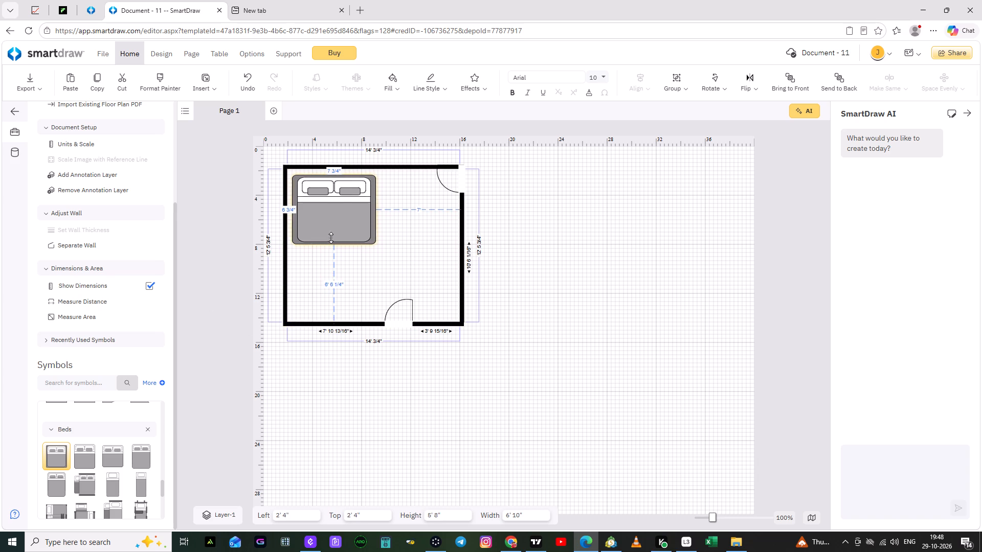
pyautogui.moveTo(331, 238); pyautogui.dragTo(332, 237)
pyautogui.moveTo(377, 205); pyautogui.dragTo(364, 203)
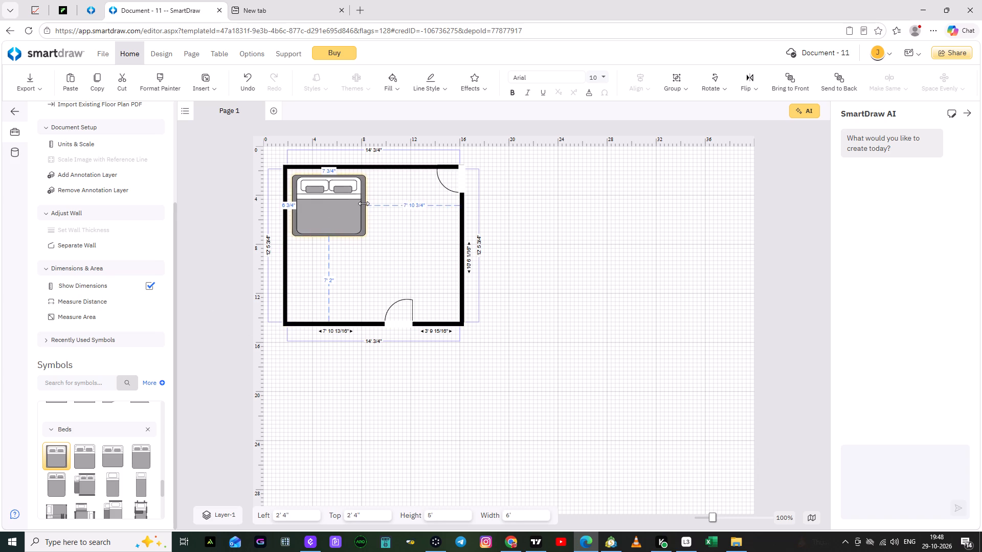
pyautogui.moveTo(364, 203); pyautogui.dragTo(347, 203)
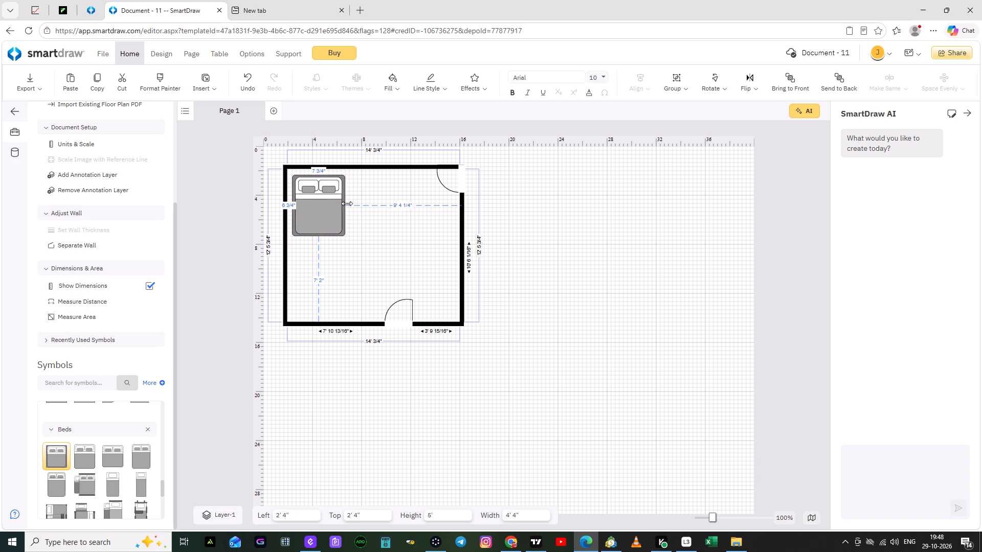
pyautogui.moveTo(347, 203); pyautogui.dragTo(346, 203)
pyautogui.click(370, 237)
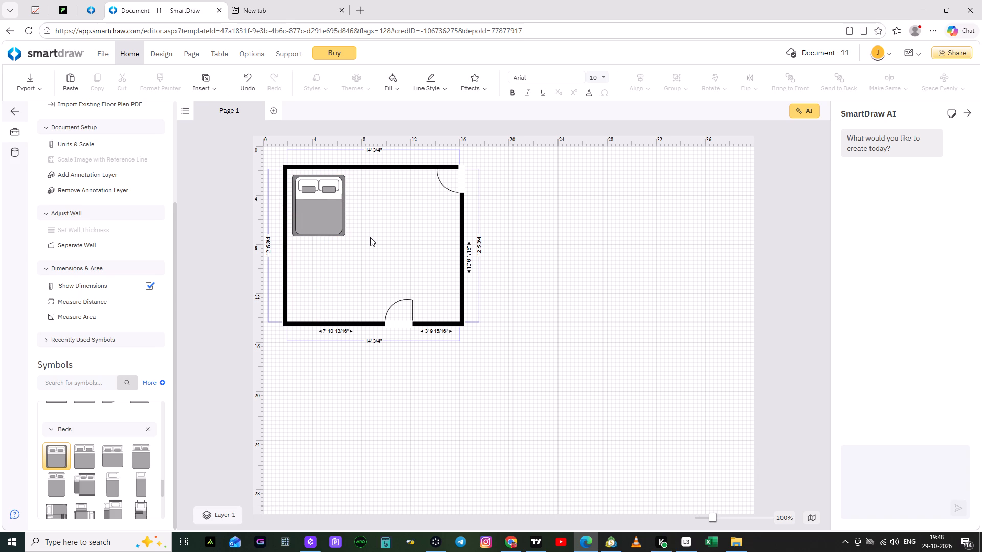
pyautogui.click(373, 246)
pyautogui.click(371, 237)
# Add the text label GUEST BEDROOM inside the room, below the bed and near the middle.
pyautogui.scroll(8, 112, 165)
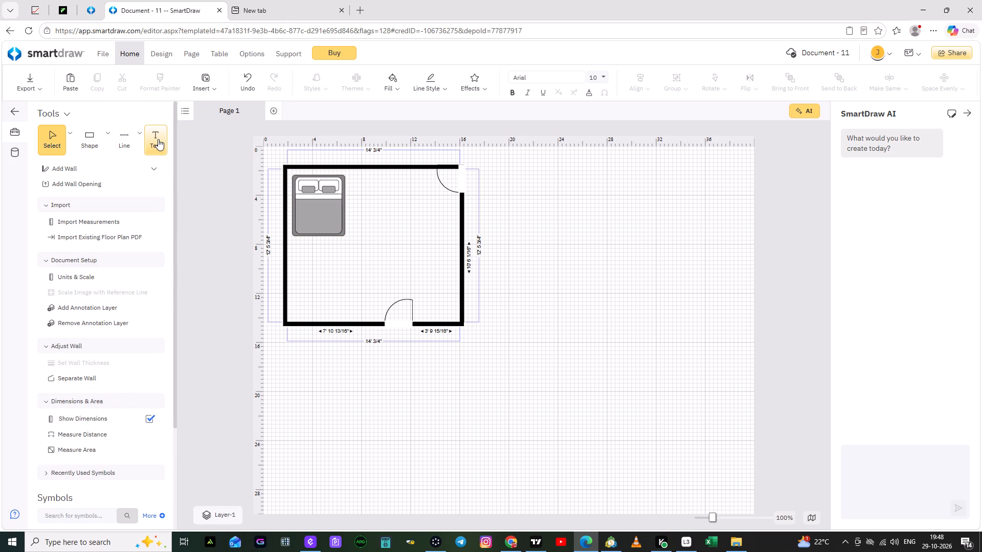
pyautogui.click(158, 139)
pyautogui.click(348, 265)
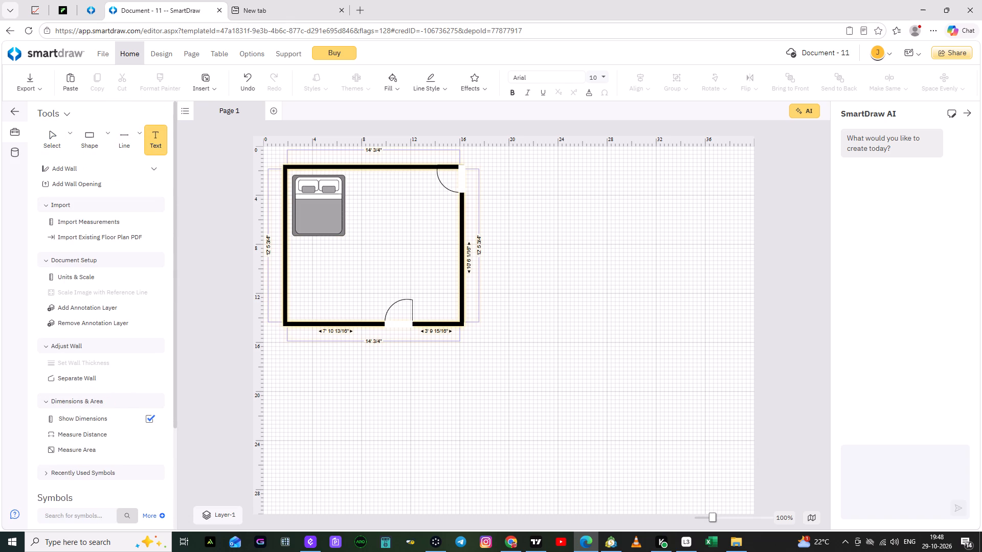
pyautogui.press('g')
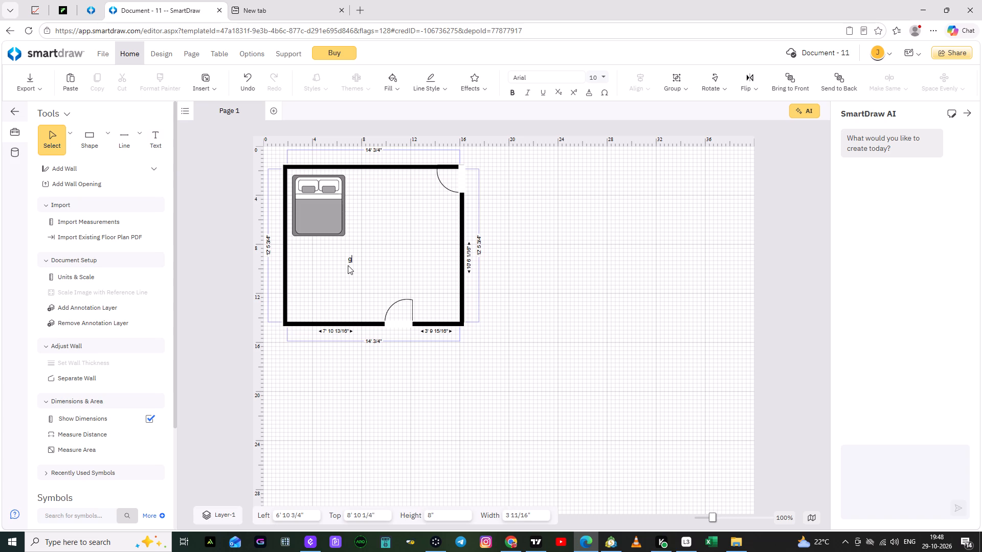
pyautogui.press('BackSpace')
pyautogui.write('GU')
pyautogui.write('EST BE')
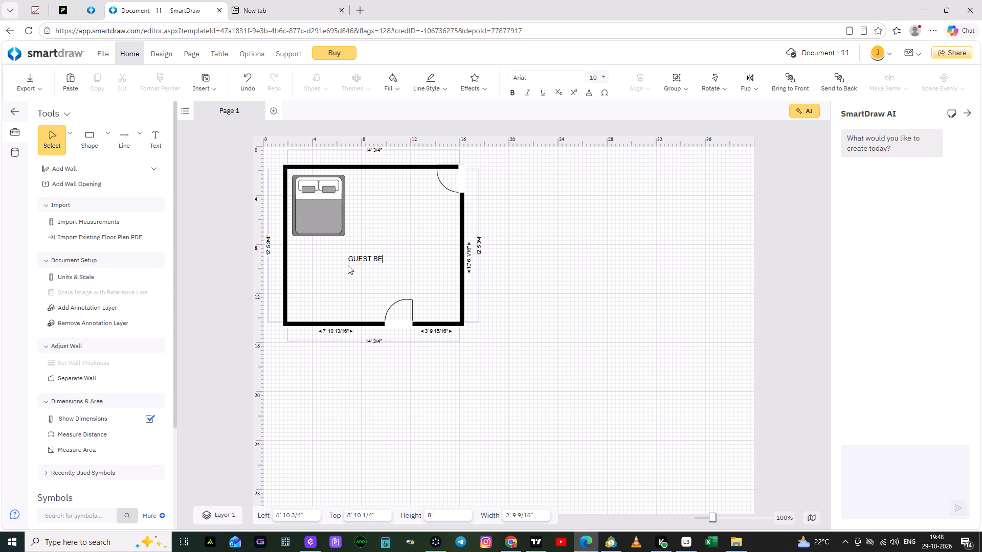
pyautogui.press('d')
pyautogui.write('ROOM')
pyautogui.click(376, 260)
pyautogui.click(383, 275)
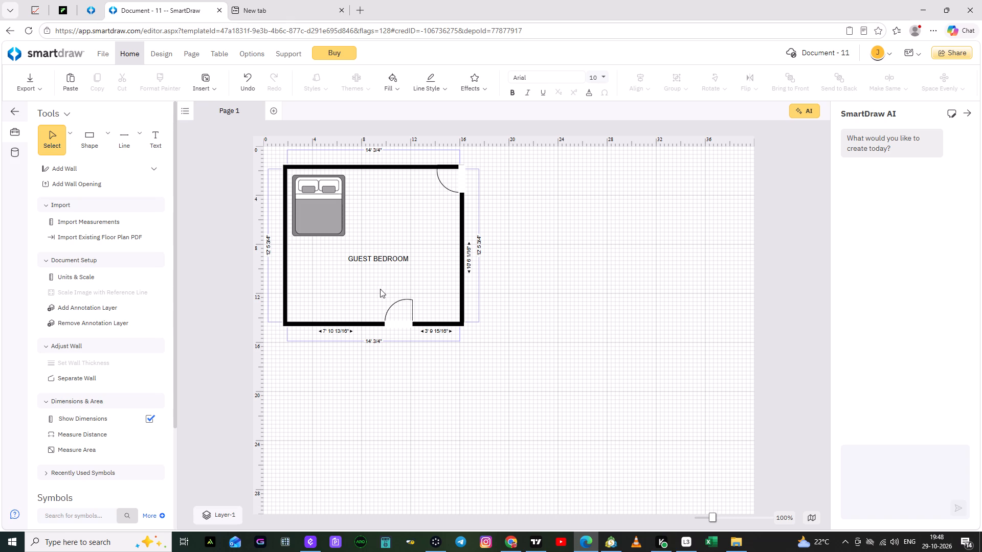
# Move the GUEST BEDROOM label to about 8' left and 7' 8" top, between the bed and the right wall.
pyautogui.click(378, 260)
pyautogui.moveTo(378, 260); pyautogui.dragTo(390, 266)
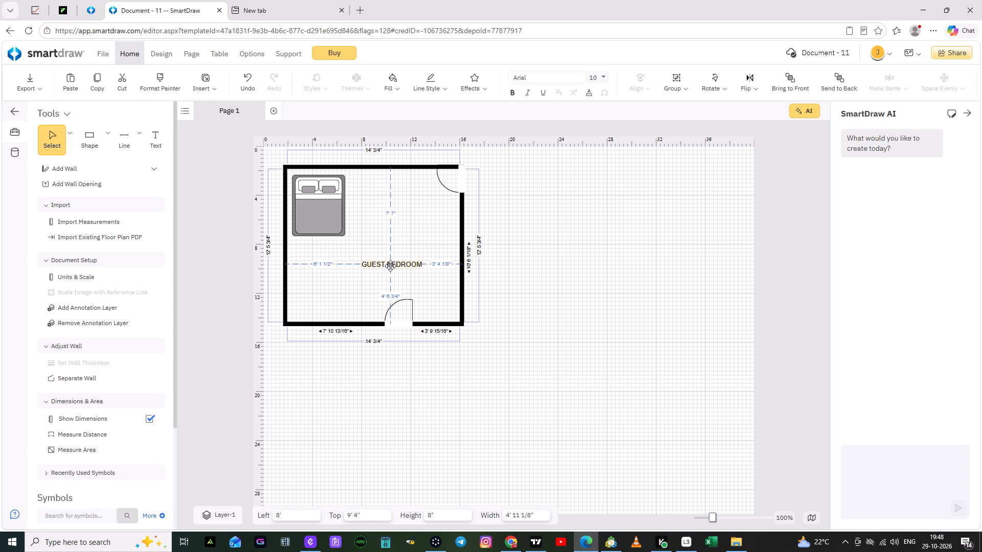
pyautogui.moveTo(390, 266); pyautogui.dragTo(393, 246)
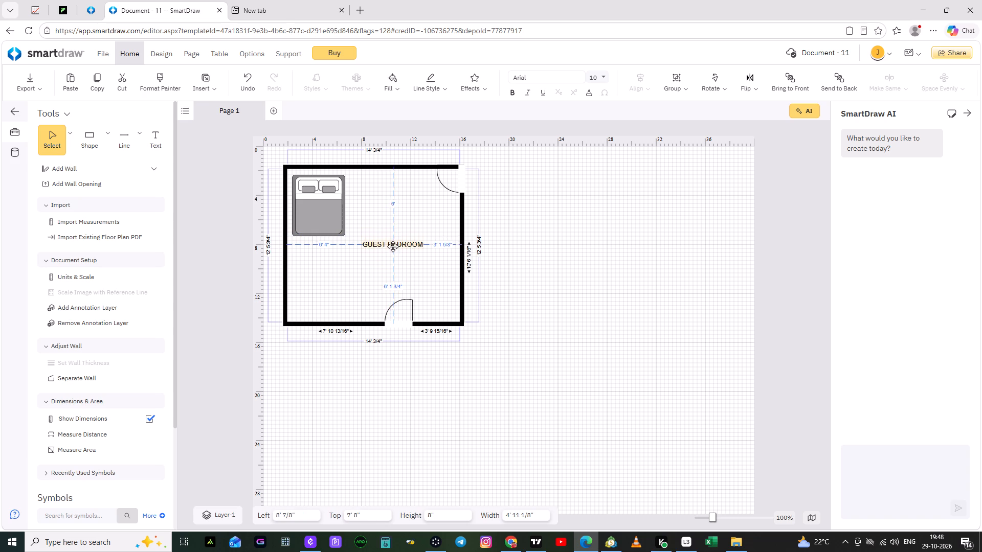
pyautogui.moveTo(393, 246); pyautogui.dragTo(392, 246)
pyautogui.click(383, 263)
pyautogui.click(451, 400)
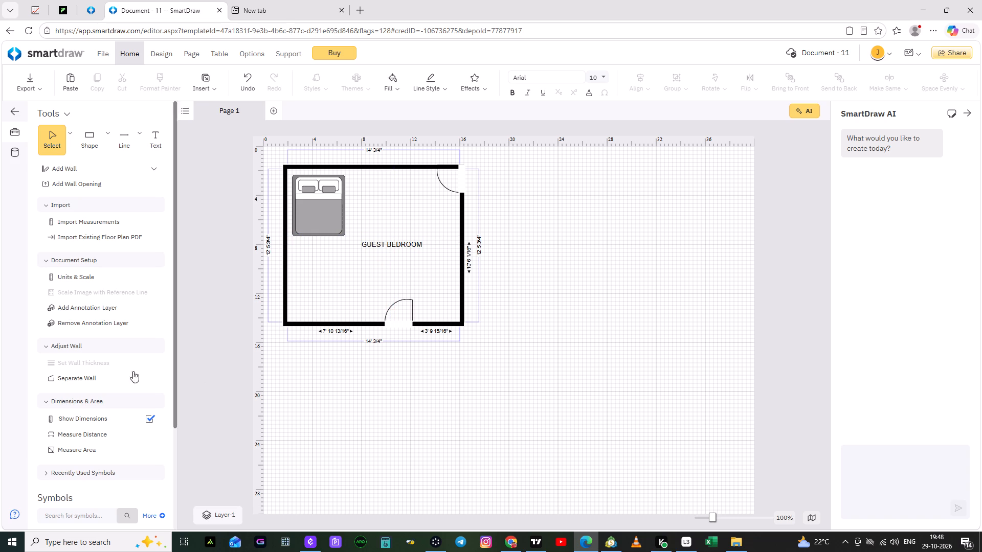
# Place a Sectional Sofa with Arms from the Couches & Sofas category below the GUEST BEDROOM label, at about 3' 1" left and 9' 3" top.
pyautogui.scroll(-6, 93, 377)
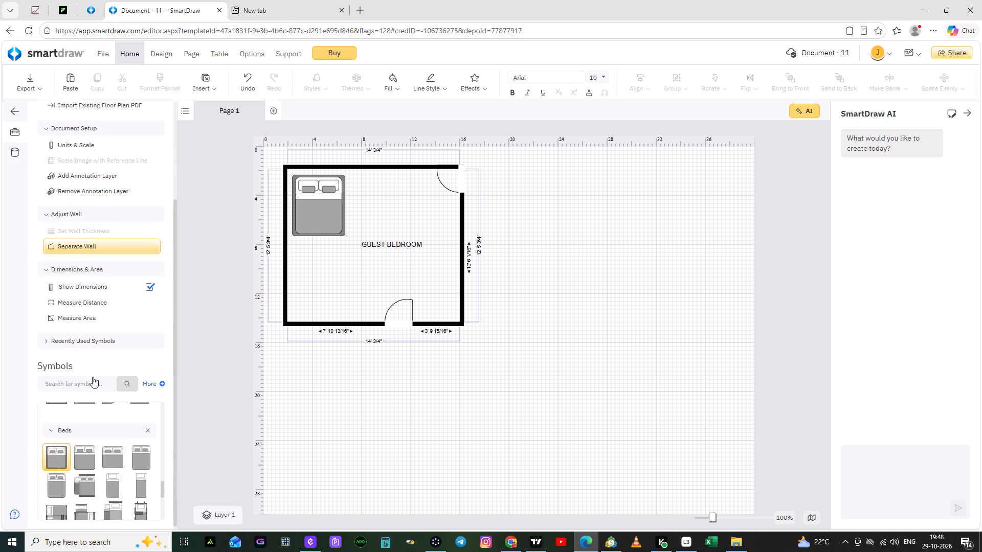
pyautogui.scroll(-7, 93, 377)
pyautogui.scroll(-2, 116, 415)
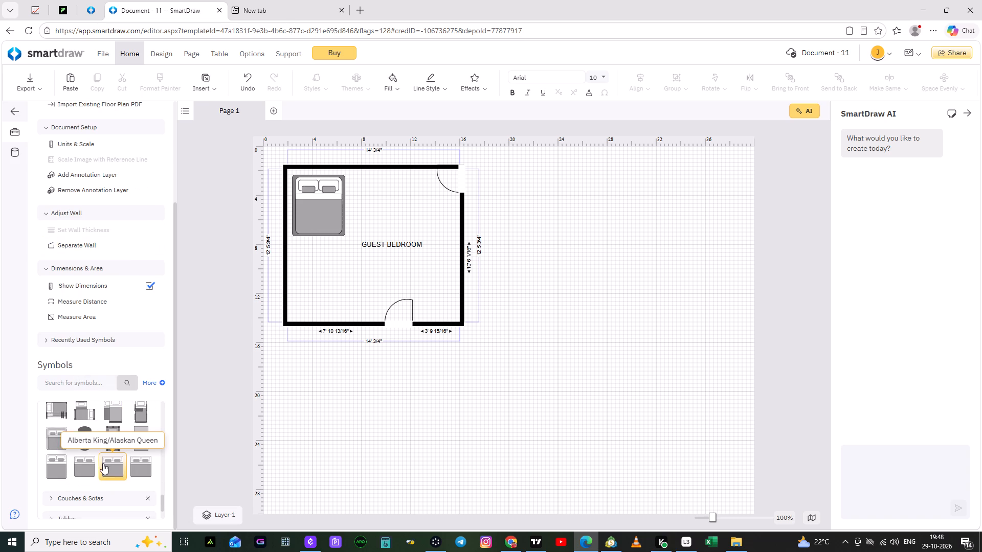
pyautogui.scroll(-2, 132, 452)
pyautogui.click(50, 450)
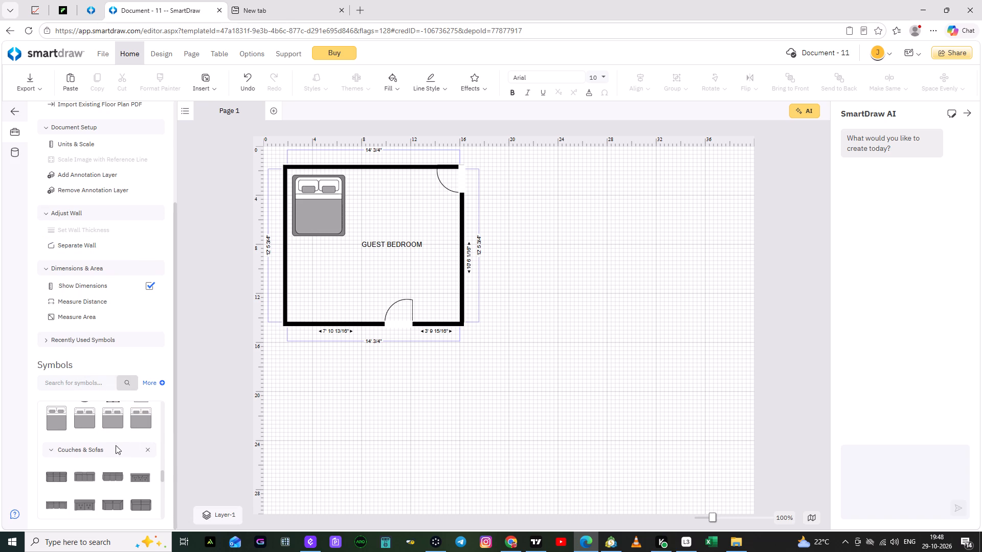
pyautogui.moveTo(175, 410); pyautogui.dragTo(175, 452)
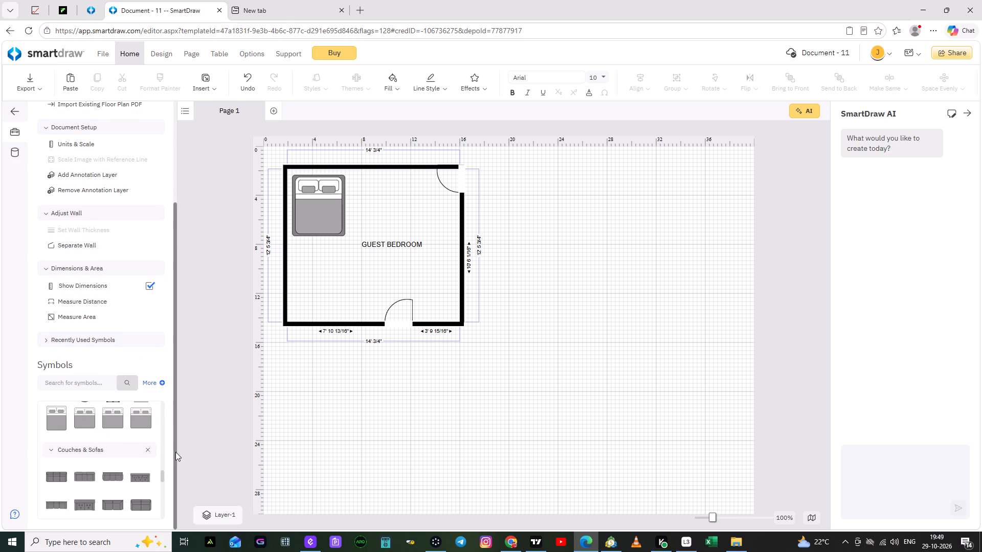
pyautogui.moveTo(175, 452); pyautogui.dragTo(175, 455)
pyautogui.scroll(-1, 78, 456)
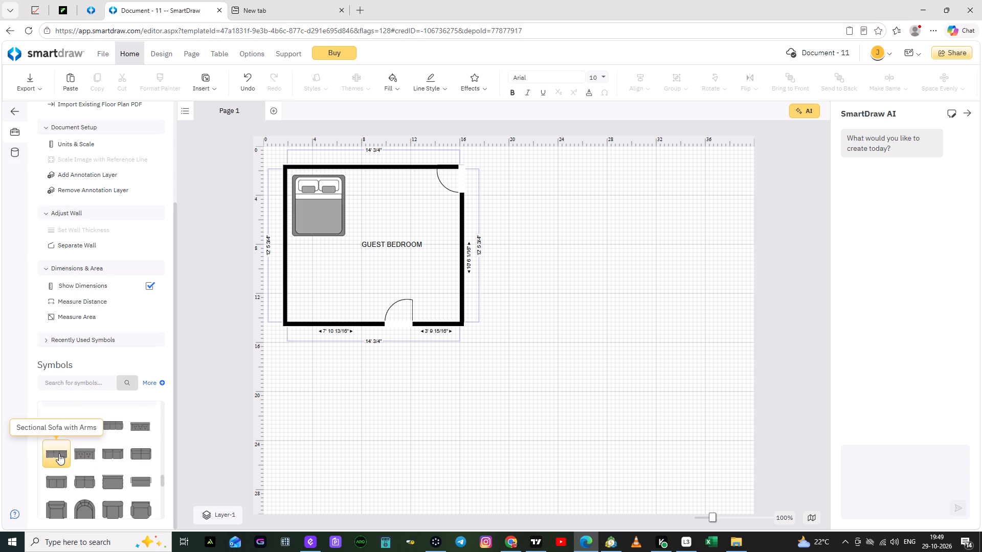
pyautogui.moveTo(59, 453); pyautogui.dragTo(332, 292)
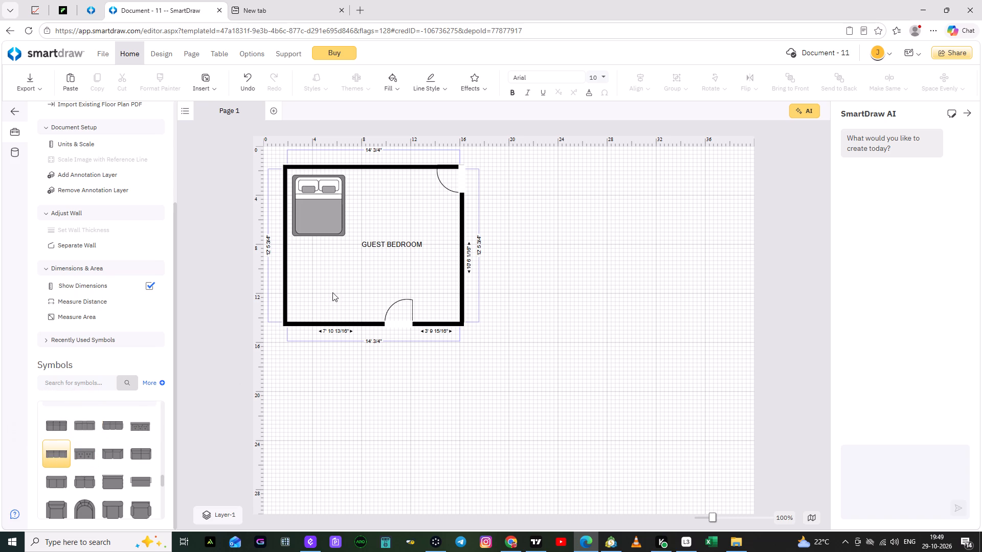
pyautogui.moveTo(332, 292); pyautogui.dragTo(360, 281)
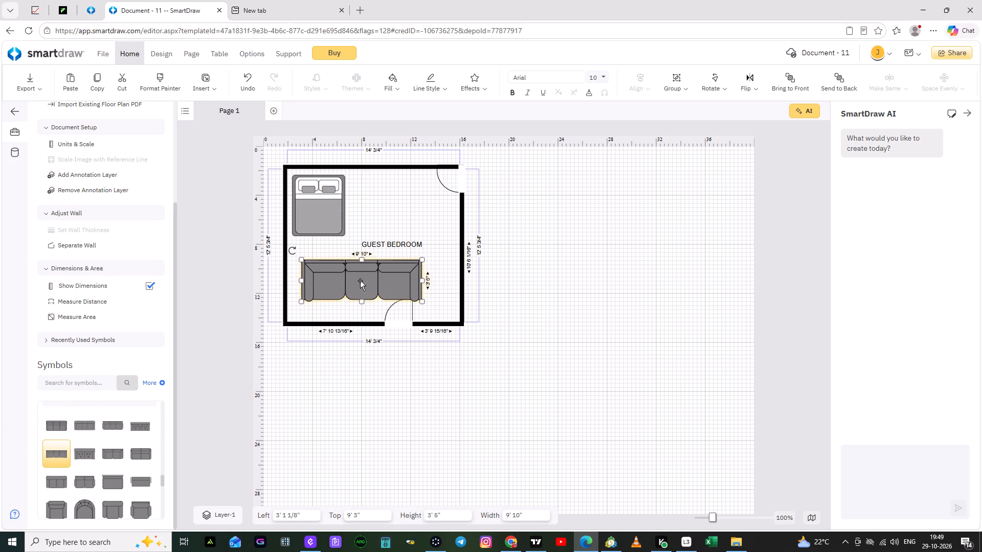
pyautogui.click(360, 281)
# Resize the sofa to about 7' 3" wide and 1' 8" high, keeping its lower-left corner in place.
pyautogui.moveTo(420, 282); pyautogui.dragTo(408, 279)
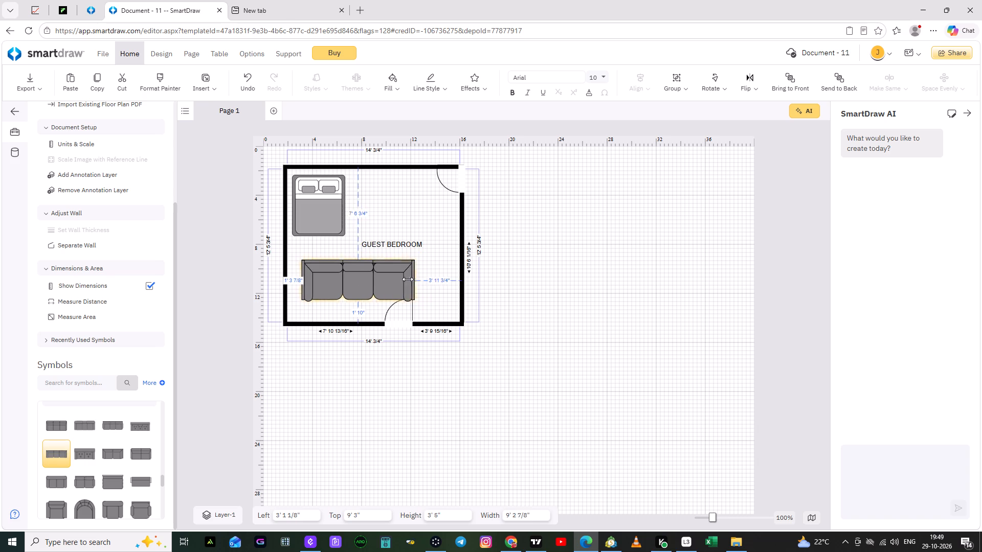
pyautogui.moveTo(408, 279); pyautogui.dragTo(392, 281)
pyautogui.moveTo(344, 260); pyautogui.dragTo(345, 280)
pyautogui.click(346, 285)
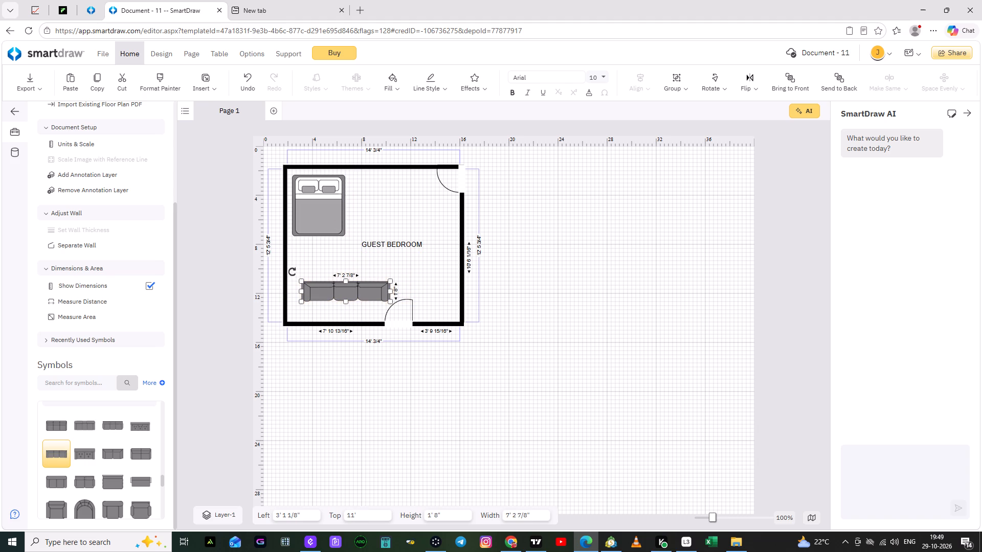
# Rotate the sofa 180° so its back faces the bottom wall, and move it into the room's lower-left corner.
pyautogui.moveTo(292, 271); pyautogui.dragTo(396, 308)
pyautogui.moveTo(350, 294); pyautogui.dragTo(341, 313)
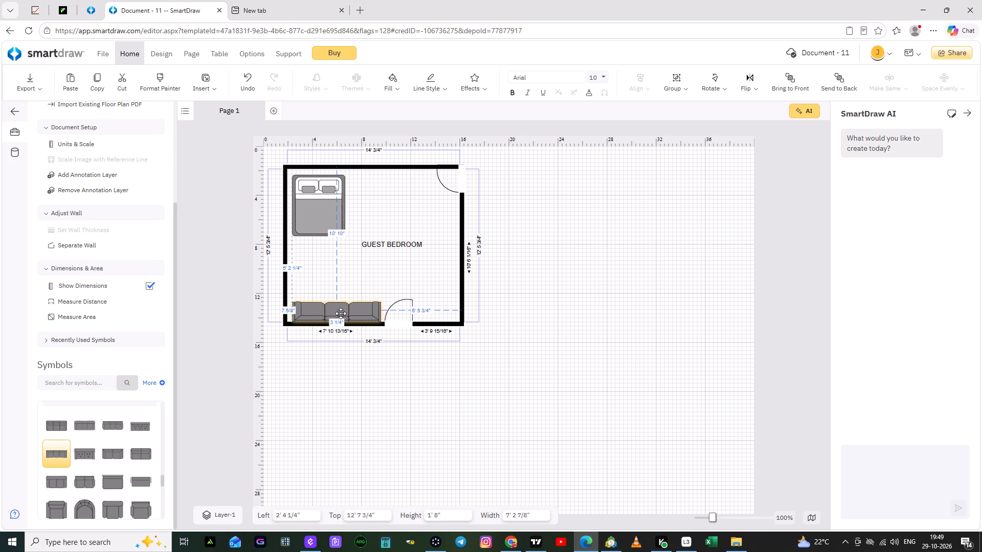
pyautogui.moveTo(341, 313); pyautogui.dragTo(337, 314)
pyautogui.click(330, 414)
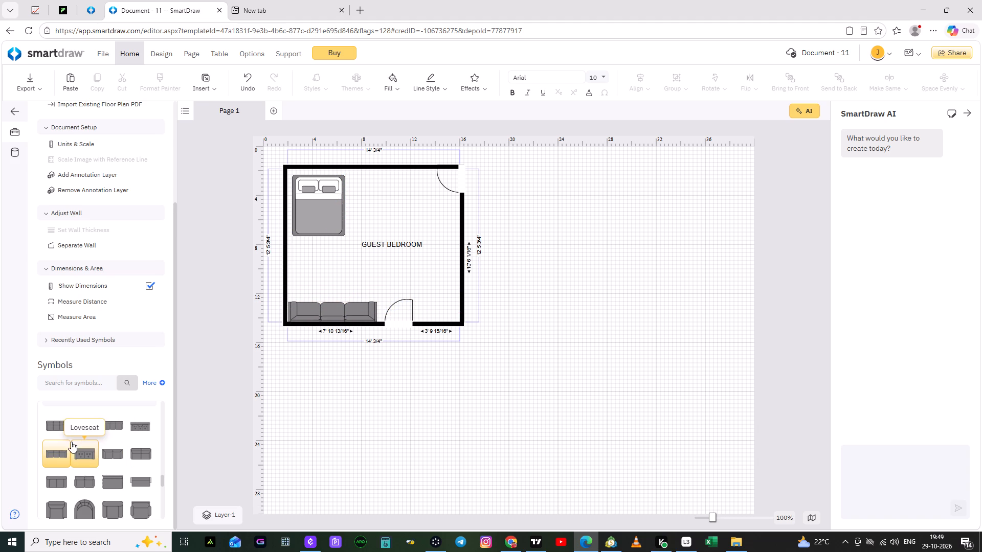
# Add a second Sectional Sofa with Arms above the bottom door and reduce its height to 2'.
pyautogui.moveTo(58, 453); pyautogui.dragTo(388, 280)
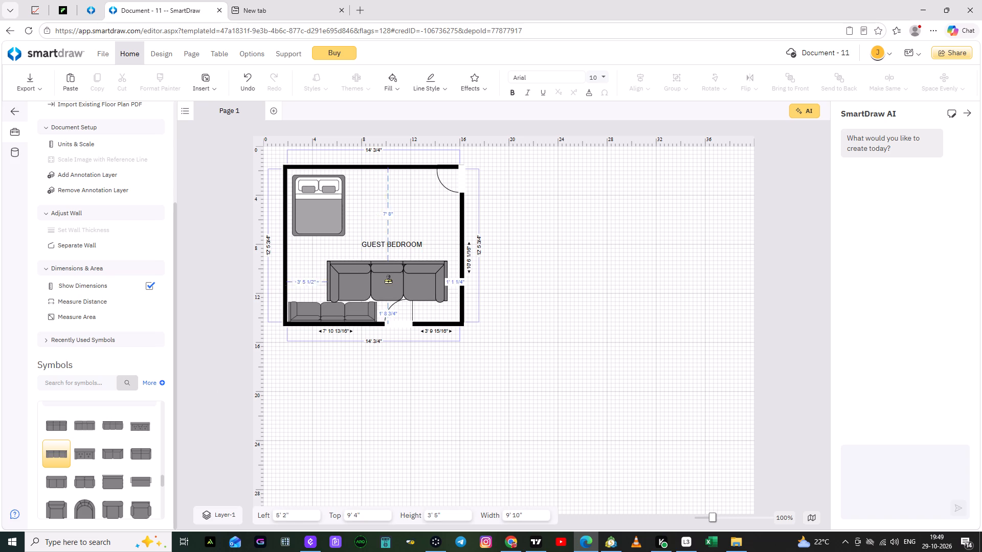
pyautogui.moveTo(388, 280); pyautogui.dragTo(388, 279)
pyautogui.click(389, 278)
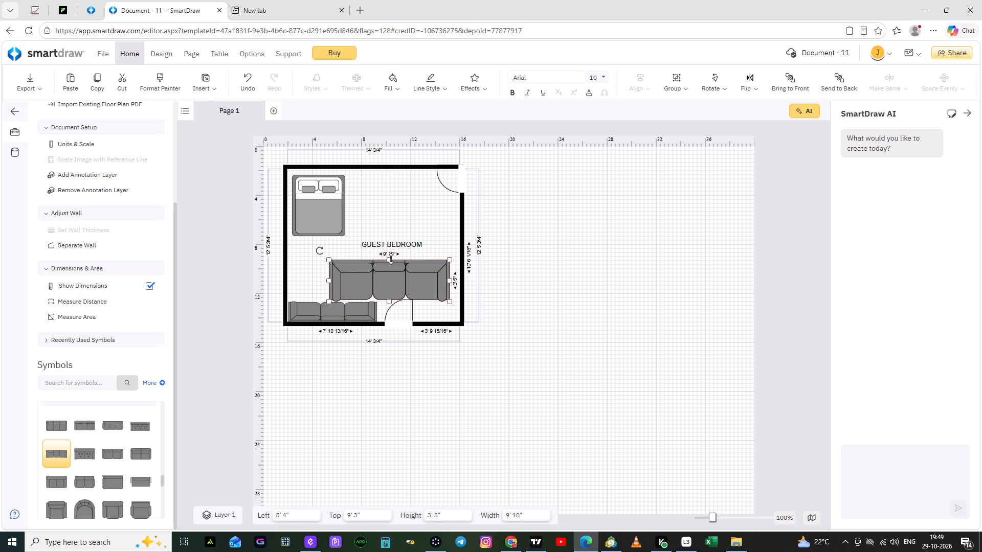
pyautogui.moveTo(391, 259); pyautogui.dragTo(391, 277)
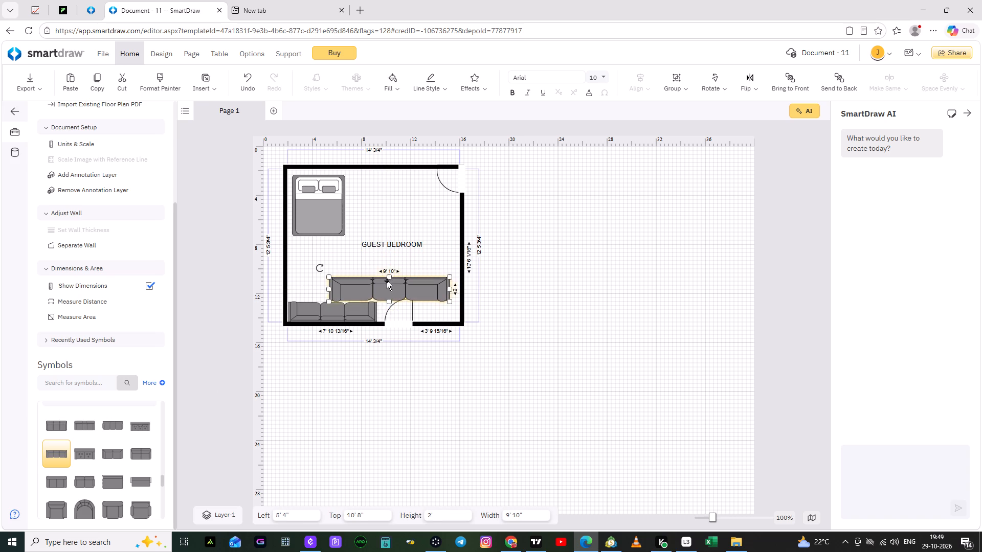
pyautogui.click(387, 281)
# Rotate the second sofa a quarter turn clockwise and set its back against the right wall, below the upper-right door.
pyautogui.moveTo(320, 266); pyautogui.dragTo(380, 222)
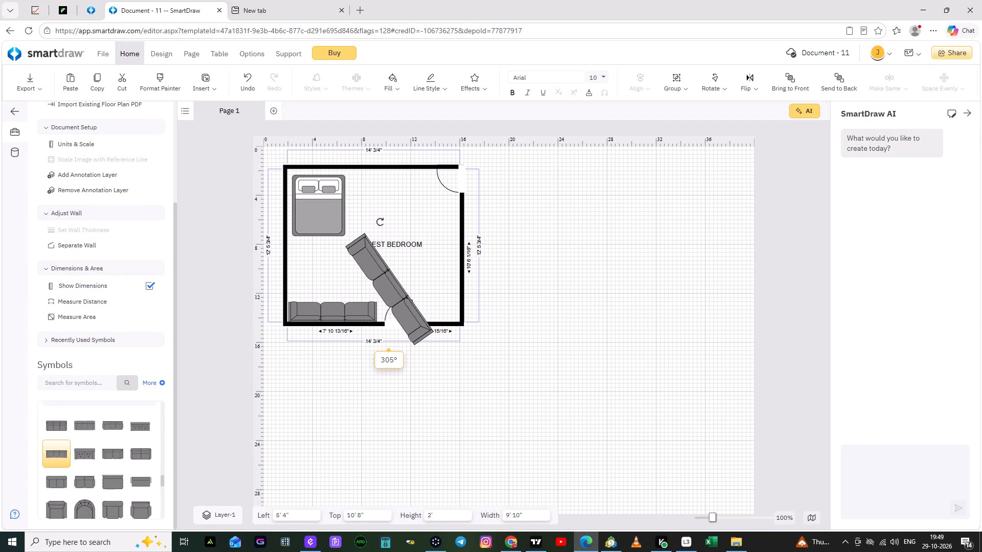
pyautogui.moveTo(380, 222); pyautogui.dragTo(410, 231)
pyautogui.moveTo(392, 296); pyautogui.dragTo(443, 265)
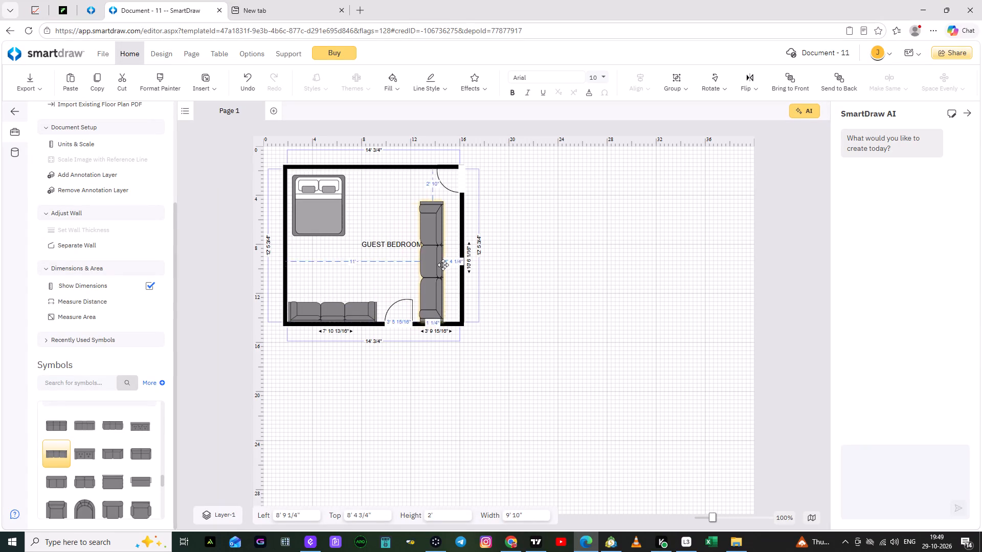
pyautogui.moveTo(443, 265); pyautogui.dragTo(450, 264)
pyautogui.click(577, 435)
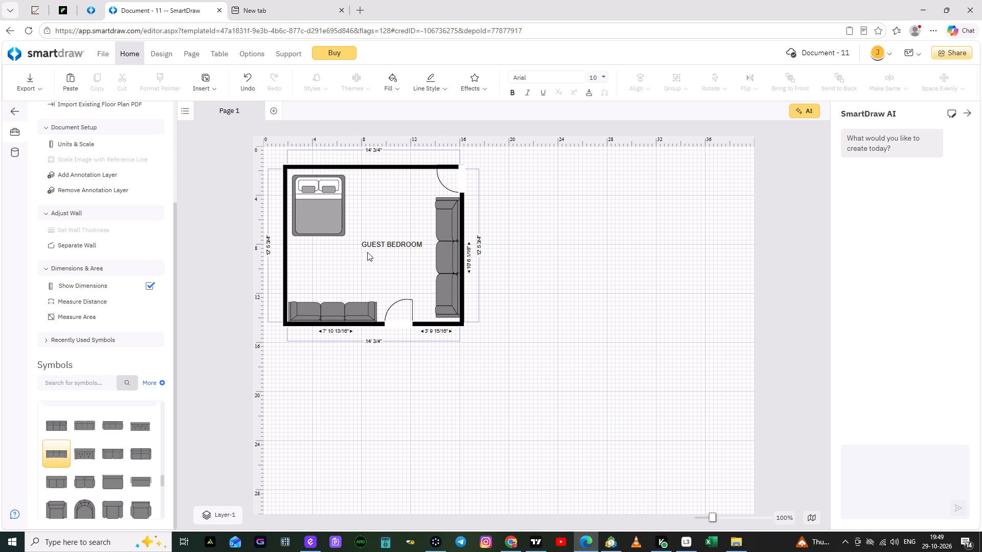
# Move the GUEST BEDROOM label slightly left and down, away from the sofa on the right wall.
pyautogui.click(404, 243)
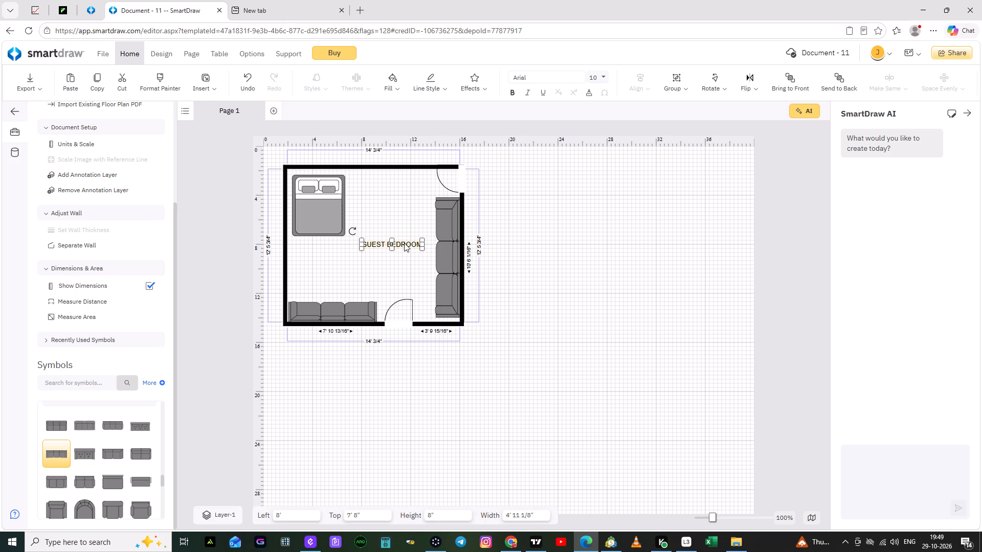
pyautogui.moveTo(404, 243); pyautogui.dragTo(397, 245)
pyautogui.click(460, 428)
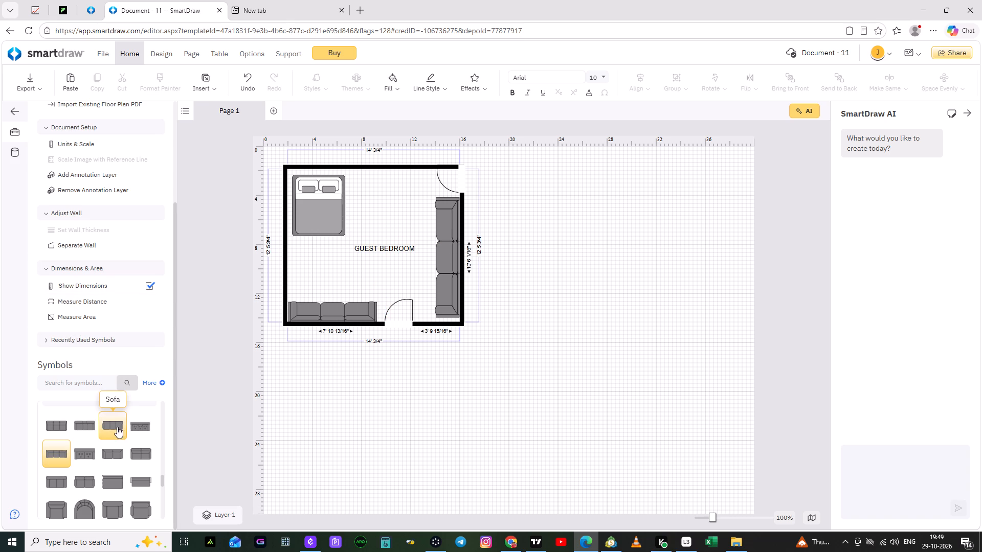
# Place a 15' Square Room from Room Outlines against the guest bedroom's right wall, at about 16' 4" left and 1' 9" top.
pyautogui.scroll(2, 117, 462)
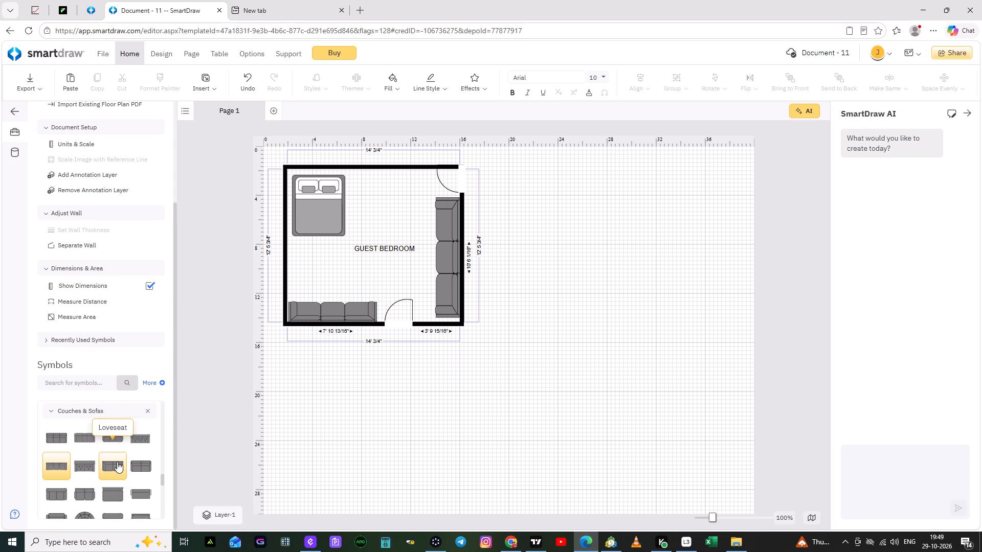
pyautogui.scroll(4, 117, 462)
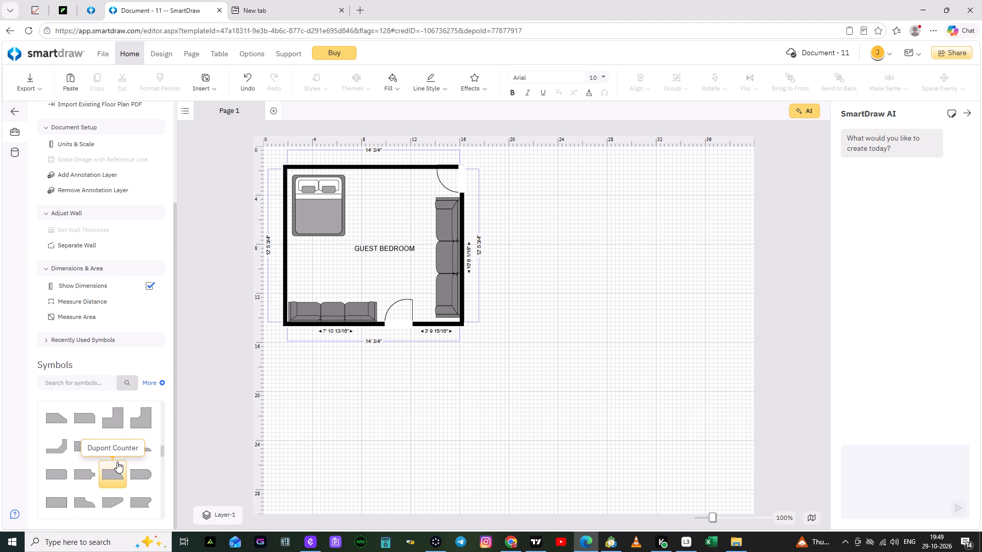
pyautogui.scroll(7, 117, 462)
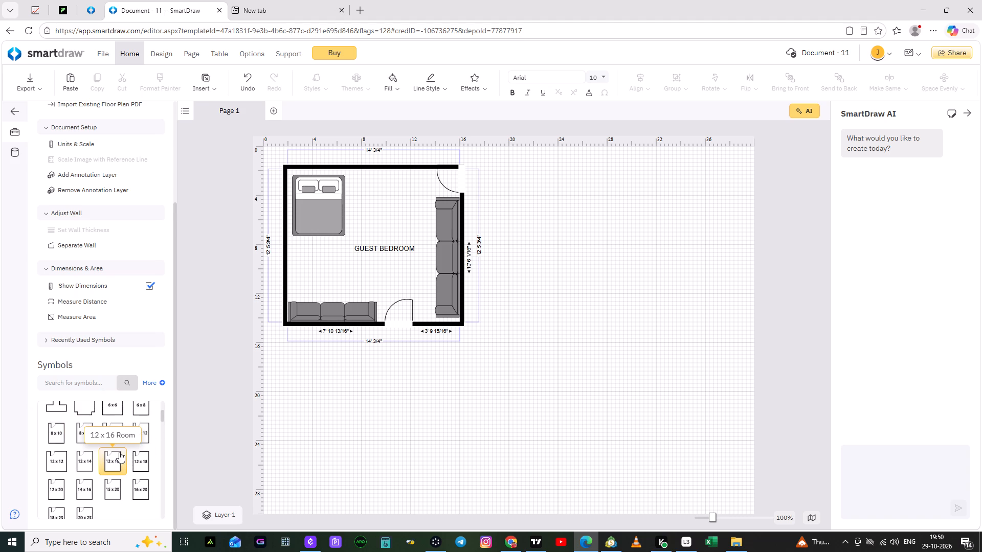
pyautogui.scroll(1, 123, 452)
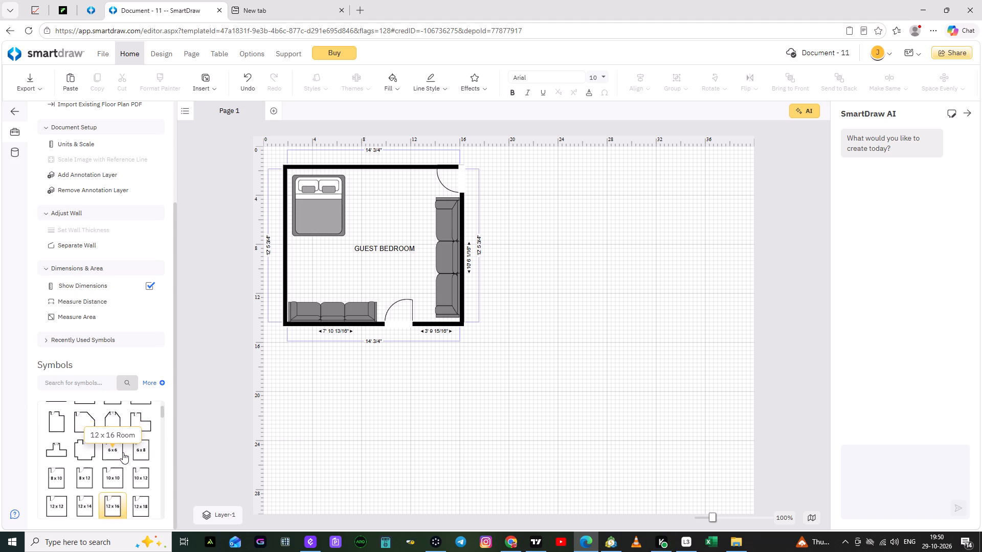
pyautogui.scroll(2, 123, 452)
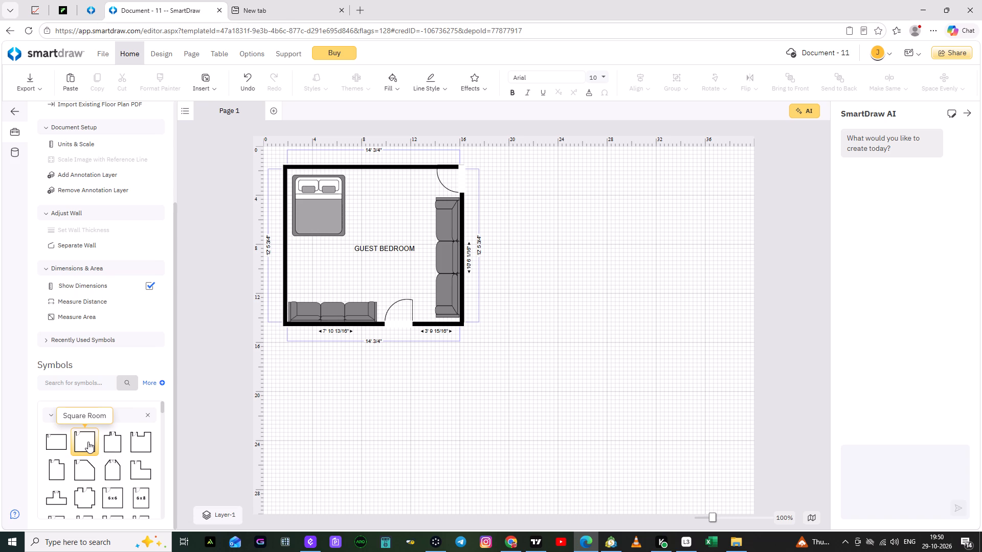
pyautogui.moveTo(88, 442); pyautogui.dragTo(342, 397)
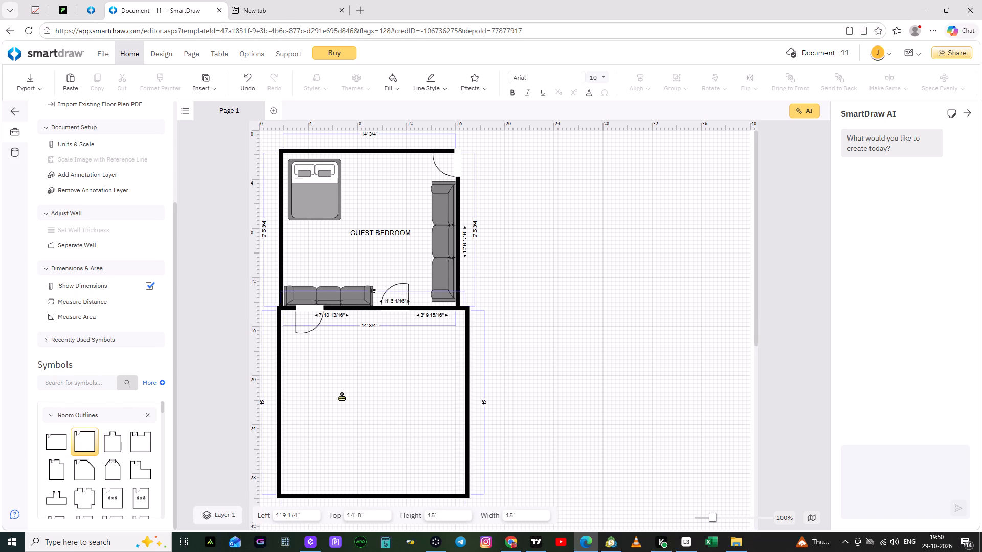
pyautogui.moveTo(342, 397); pyautogui.dragTo(597, 243)
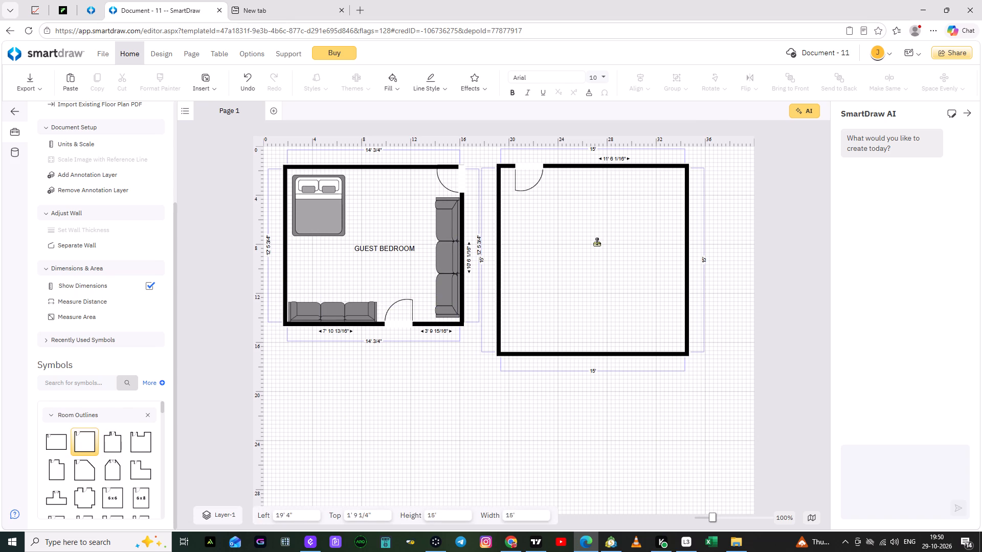
pyautogui.moveTo(597, 243); pyautogui.dragTo(574, 239)
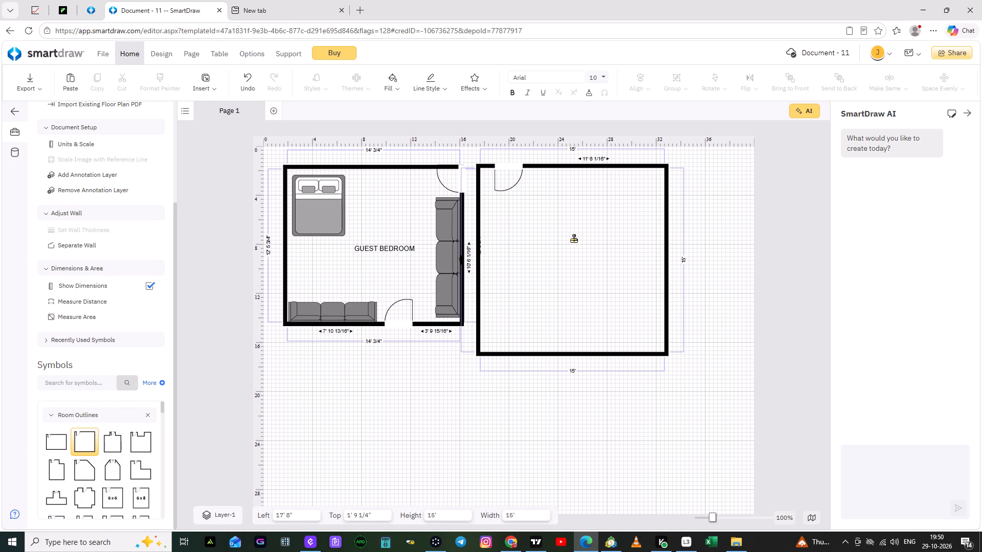
pyautogui.moveTo(574, 239); pyautogui.dragTo(566, 243)
pyautogui.click(540, 473)
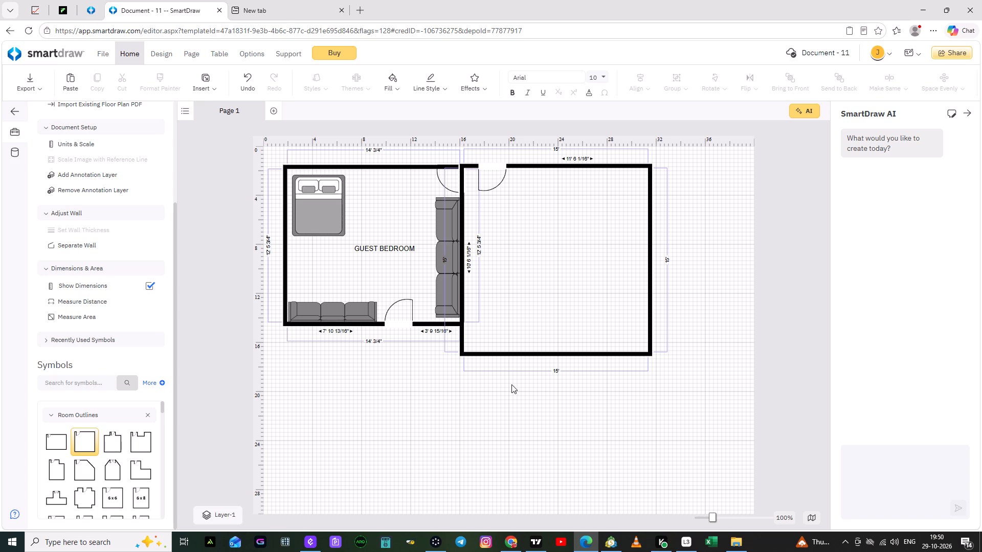
# Shorten the new room to about 12' 7" high so its bottom wall lines up with the guest bedroom's.
pyautogui.click(522, 345)
pyautogui.click(545, 354)
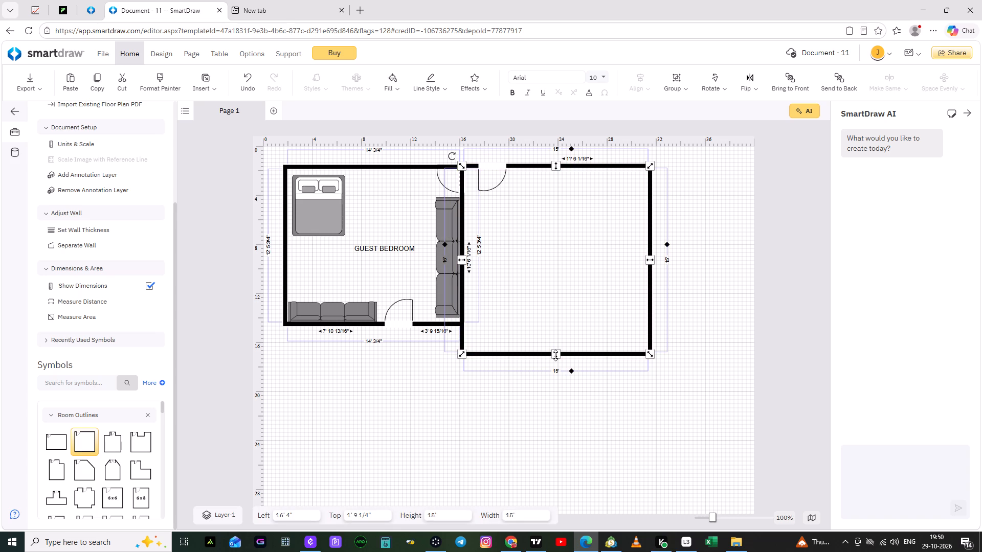
pyautogui.moveTo(556, 355); pyautogui.dragTo(556, 326)
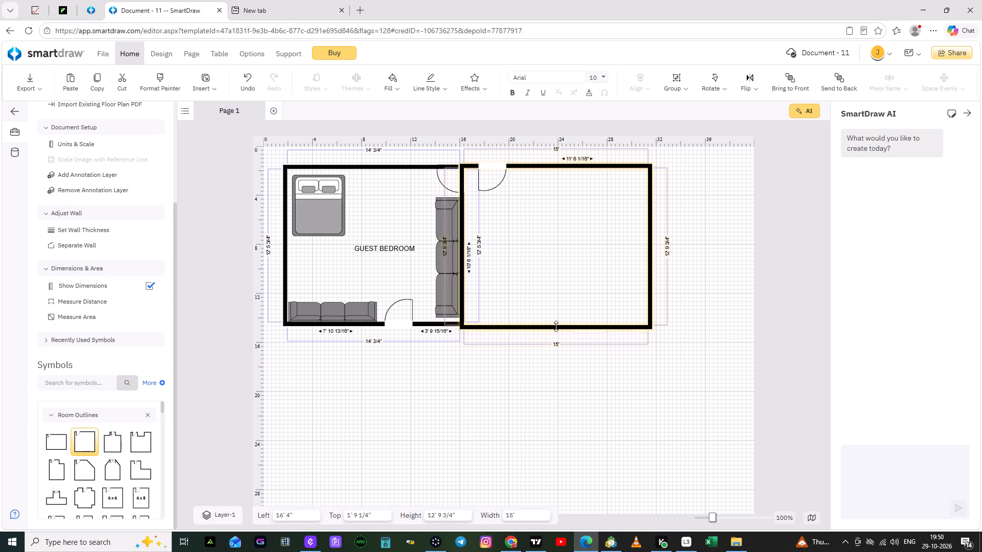
pyautogui.moveTo(556, 326); pyautogui.dragTo(556, 325)
pyautogui.click(526, 398)
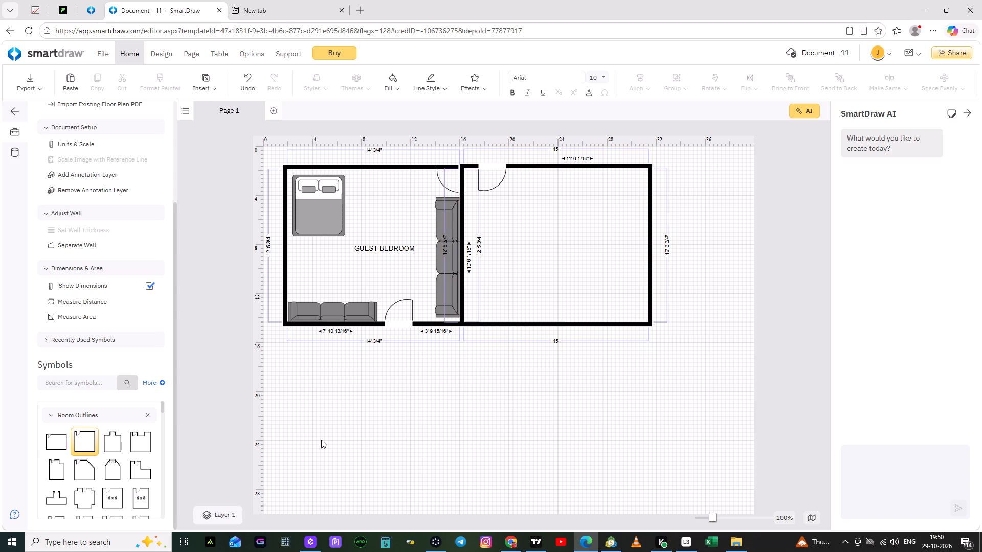
# Add a 6' wide rectangle in the upper part of the room beside the guest bedroom and reduce its height to 2' 4".
pyautogui.scroll(-1, 92, 444)
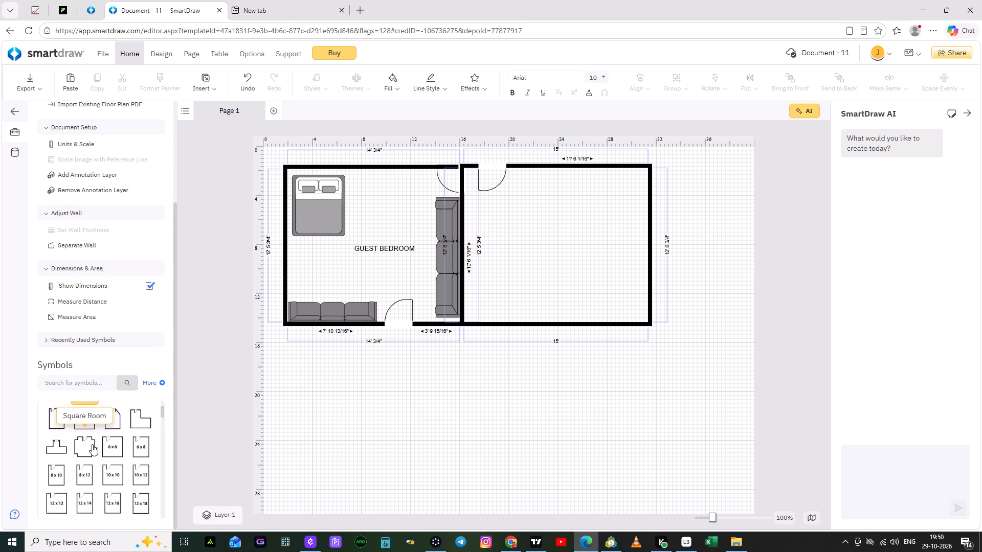
pyautogui.scroll(-3, 92, 444)
pyautogui.scroll(3, 92, 444)
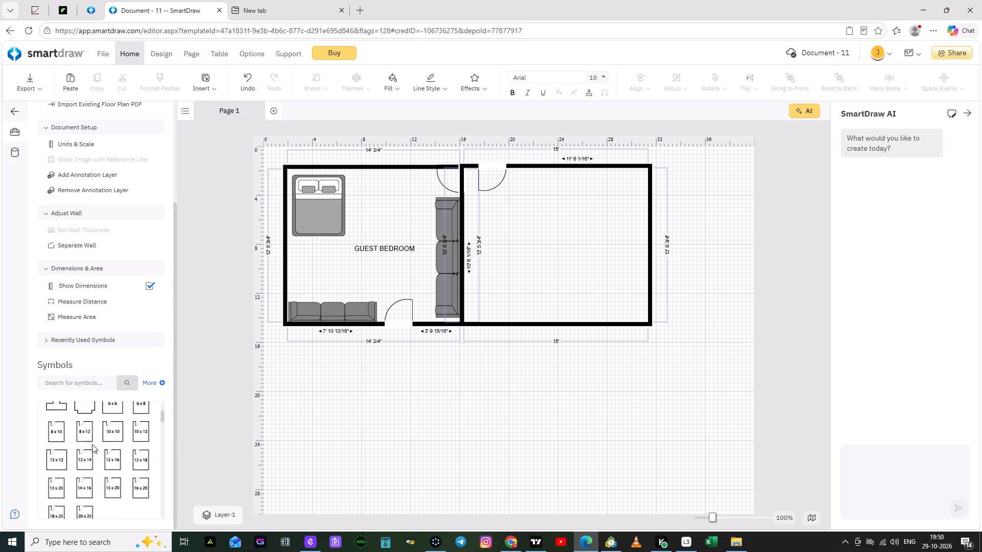
pyautogui.scroll(3, 92, 444)
pyautogui.scroll(7, 129, 279)
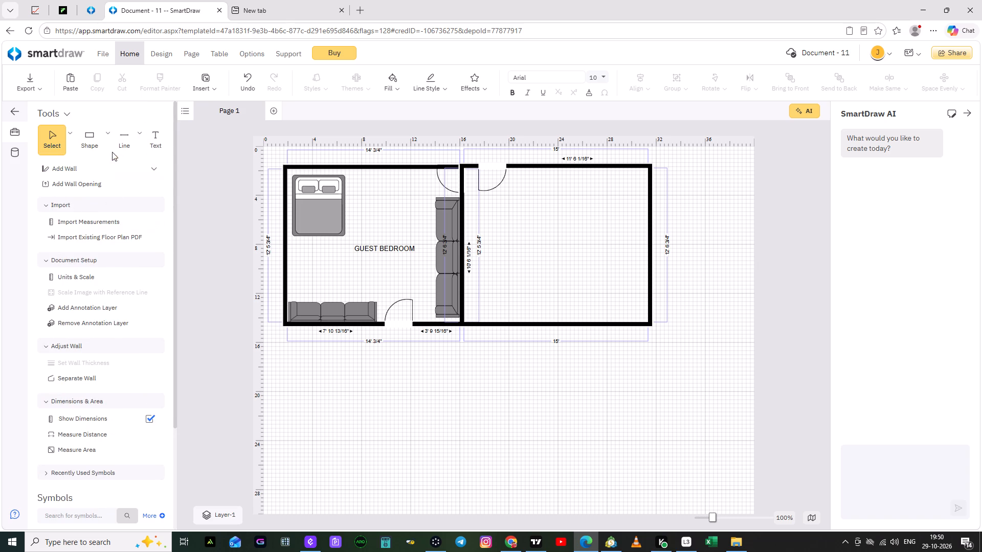
pyautogui.click(110, 140)
pyautogui.click(117, 178)
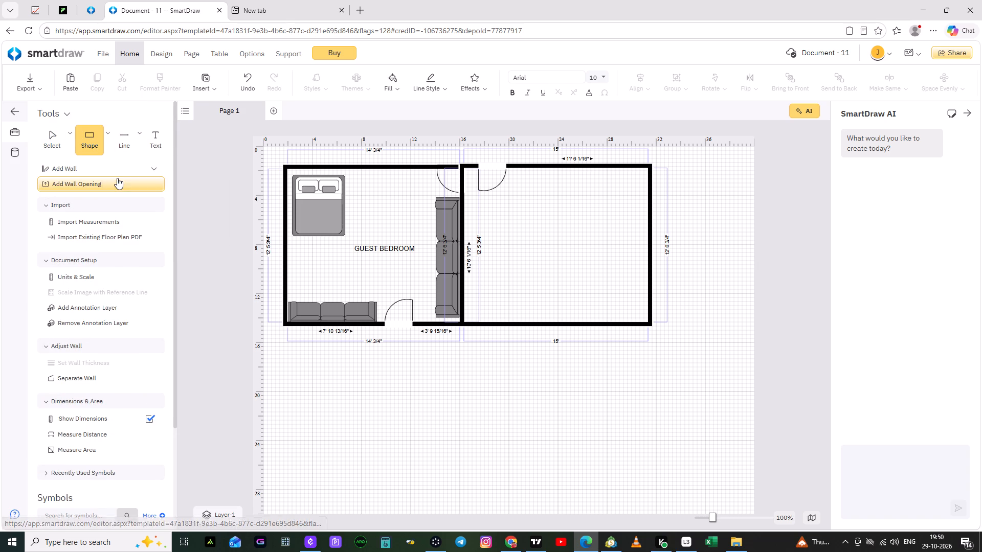
pyautogui.click(110, 137)
pyautogui.click(129, 182)
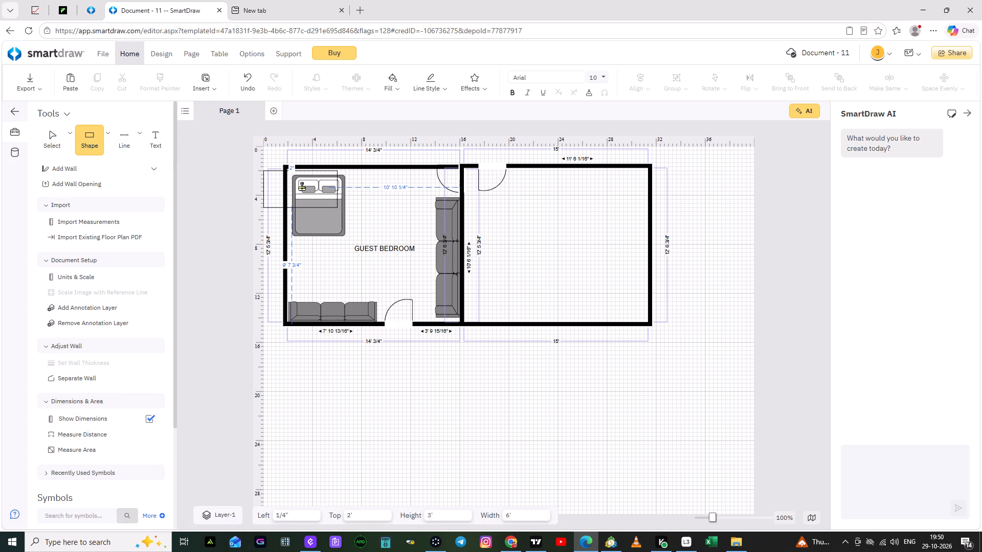
pyautogui.click(572, 219)
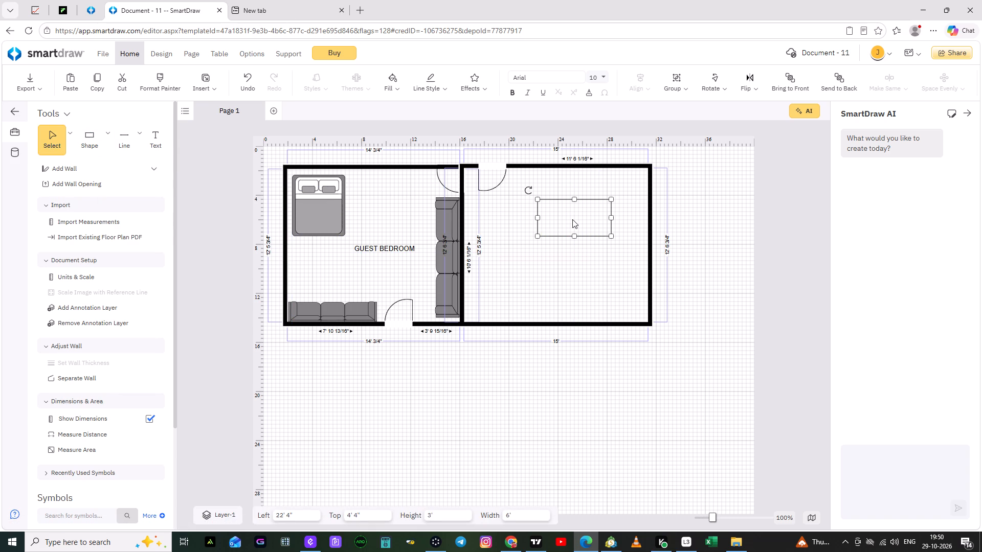
pyautogui.moveTo(576, 235); pyautogui.dragTo(575, 227)
pyautogui.moveTo(576, 224); pyautogui.dragTo(570, 194)
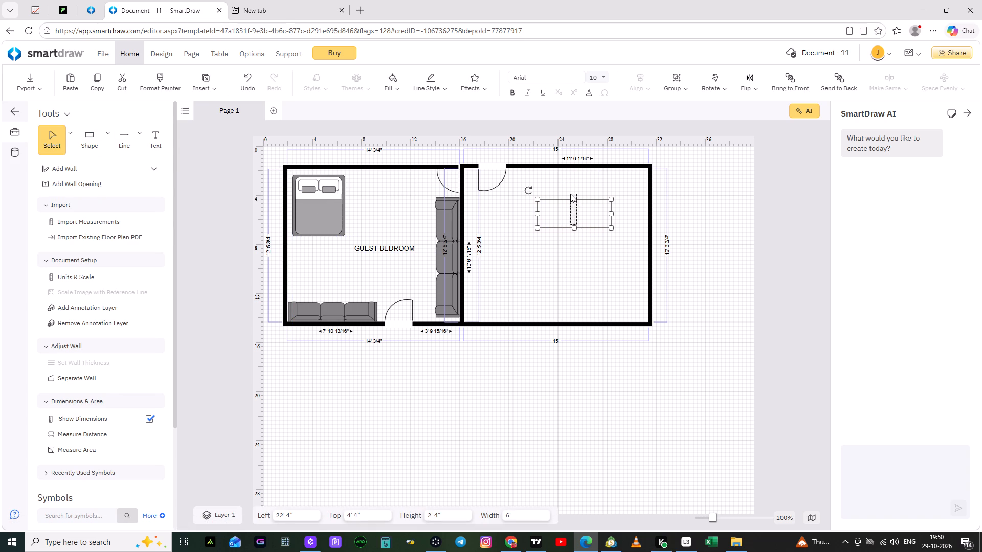
pyautogui.moveTo(570, 194); pyautogui.dragTo(571, 194)
pyautogui.click(579, 217)
pyautogui.click(579, 198)
# Move the rectangle against that room's top wall, at about 21' 8" left, and widen it to reach the right wall.
pyautogui.moveTo(579, 198); pyautogui.dragTo(575, 181)
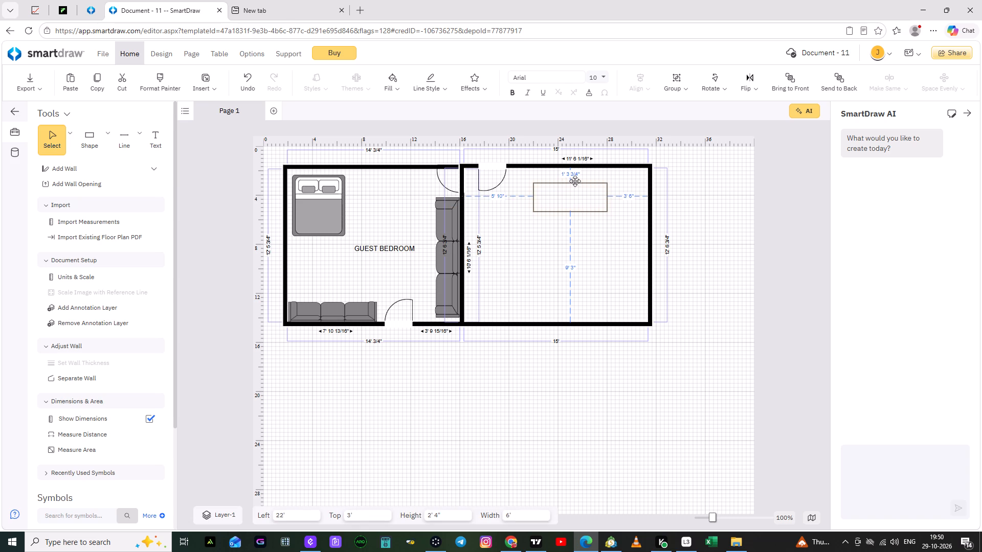
pyautogui.moveTo(575, 181); pyautogui.dragTo(570, 168)
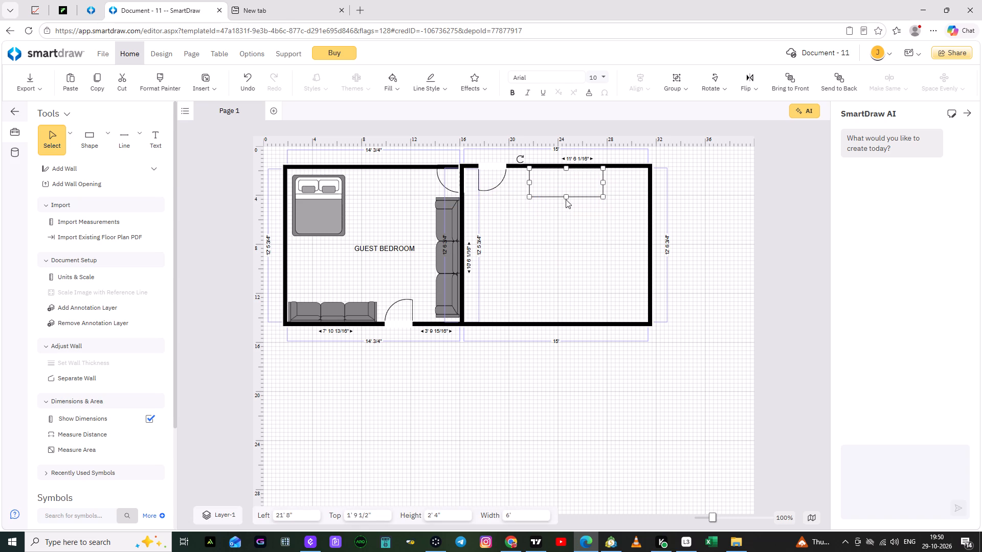
pyautogui.click(566, 201)
pyautogui.click(603, 181)
pyautogui.moveTo(603, 181); pyautogui.dragTo(626, 181)
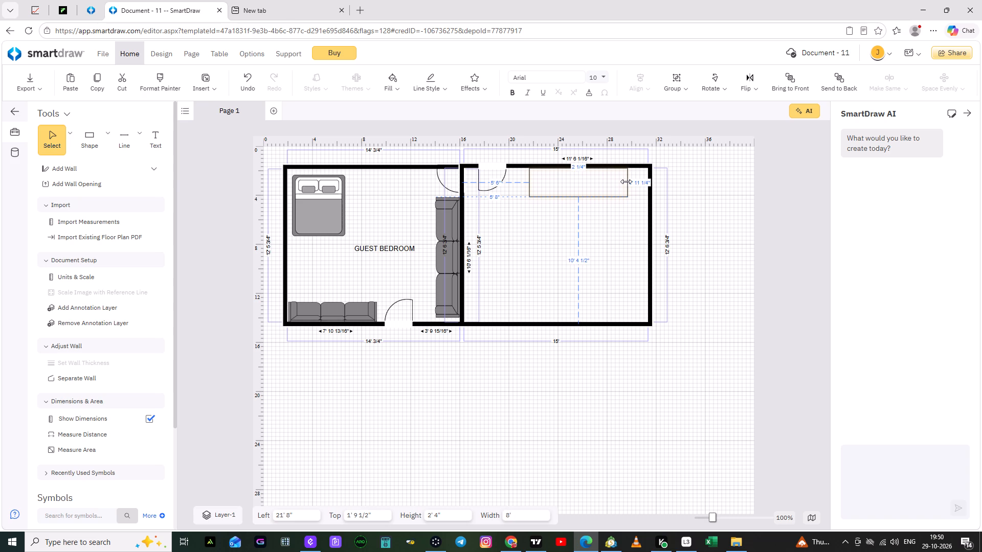
pyautogui.moveTo(626, 181); pyautogui.dragTo(648, 181)
pyautogui.click(600, 261)
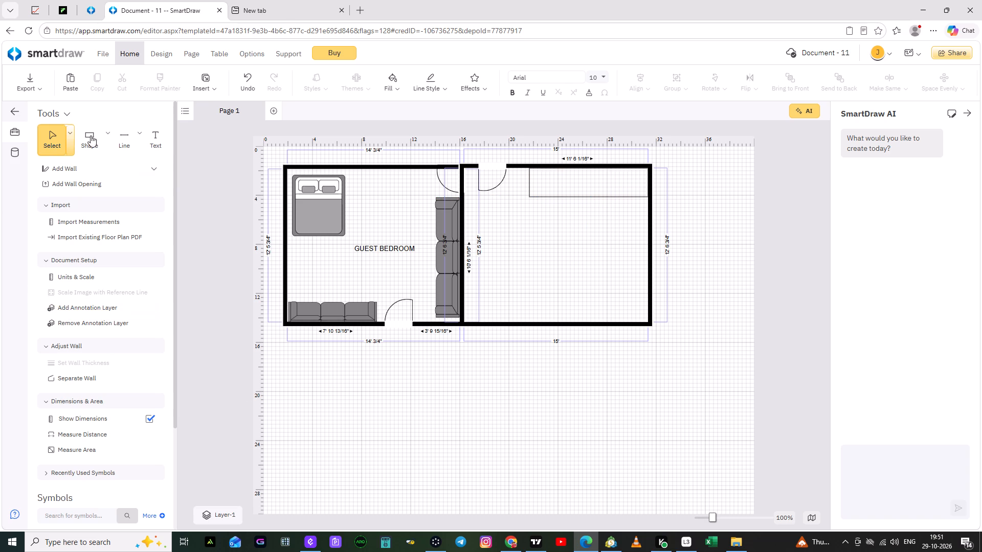
# Add a second rectangle below the first along the right wall, narrowed to 4' wide and lengthened to about 7' 2" high.
pyautogui.click(108, 131)
pyautogui.click(125, 181)
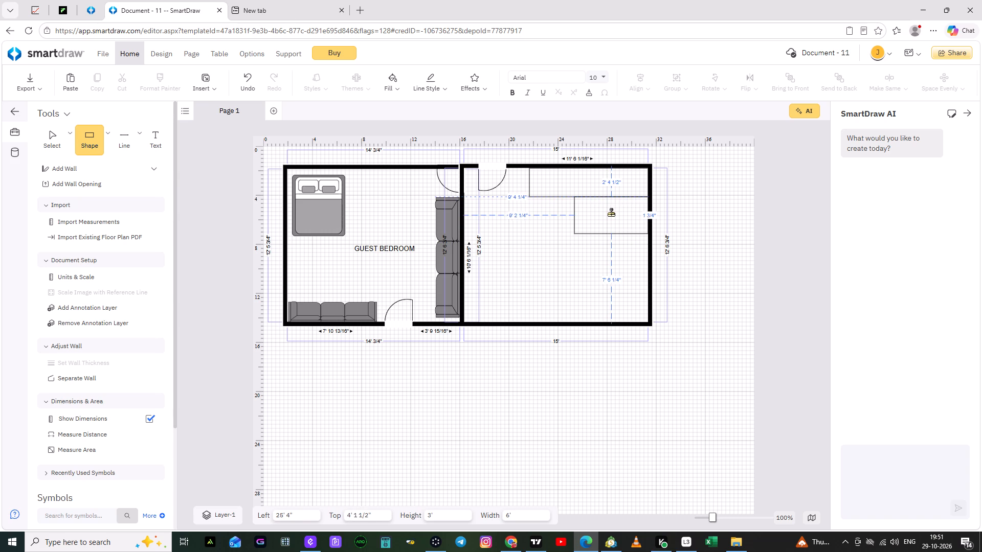
pyautogui.click(611, 213)
pyautogui.moveTo(573, 215); pyautogui.dragTo(597, 217)
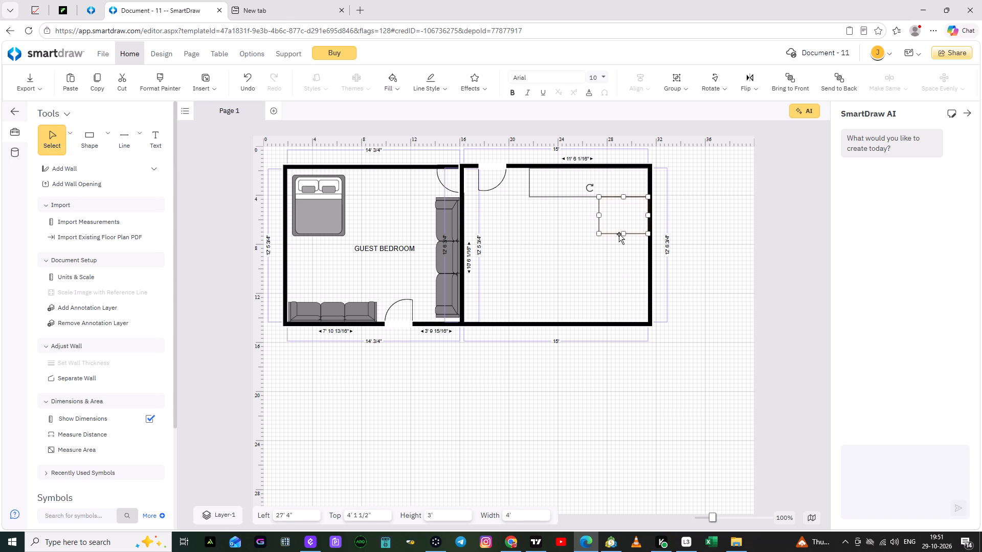
pyautogui.moveTo(622, 234); pyautogui.dragTo(627, 272)
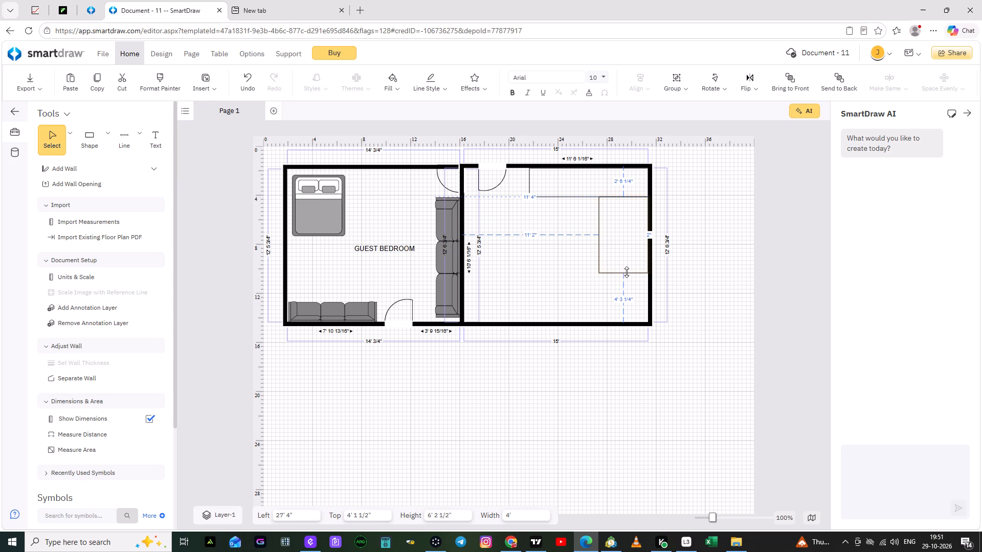
pyautogui.moveTo(627, 272); pyautogui.dragTo(626, 288)
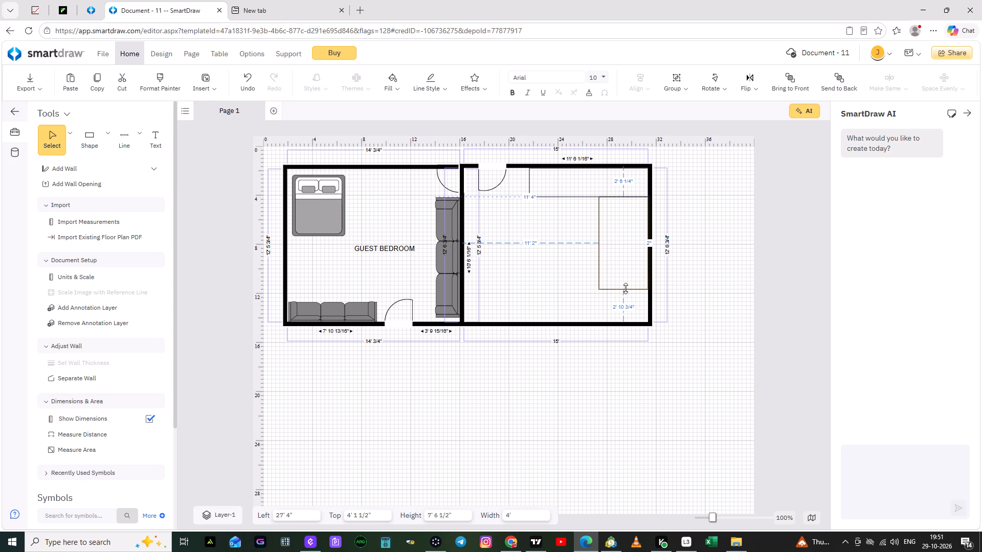
pyautogui.moveTo(626, 288); pyautogui.dragTo(624, 285)
pyautogui.click(534, 289)
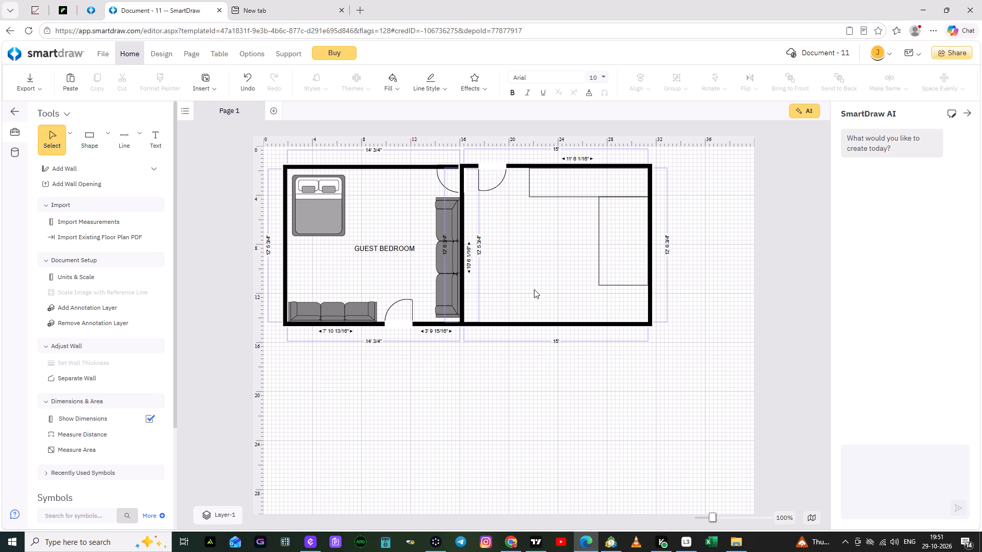
# Add a third rectangle, 3' high, in the room's bottom-right corner and widen it leftward to line up with the top rectangle's left end.
pyautogui.click(104, 133)
pyautogui.click(119, 180)
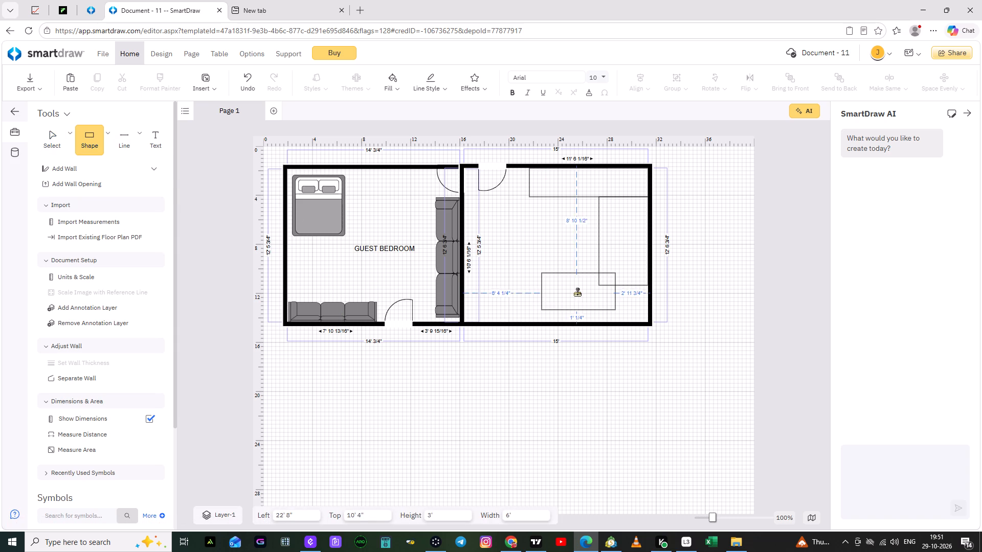
pyautogui.click(612, 303)
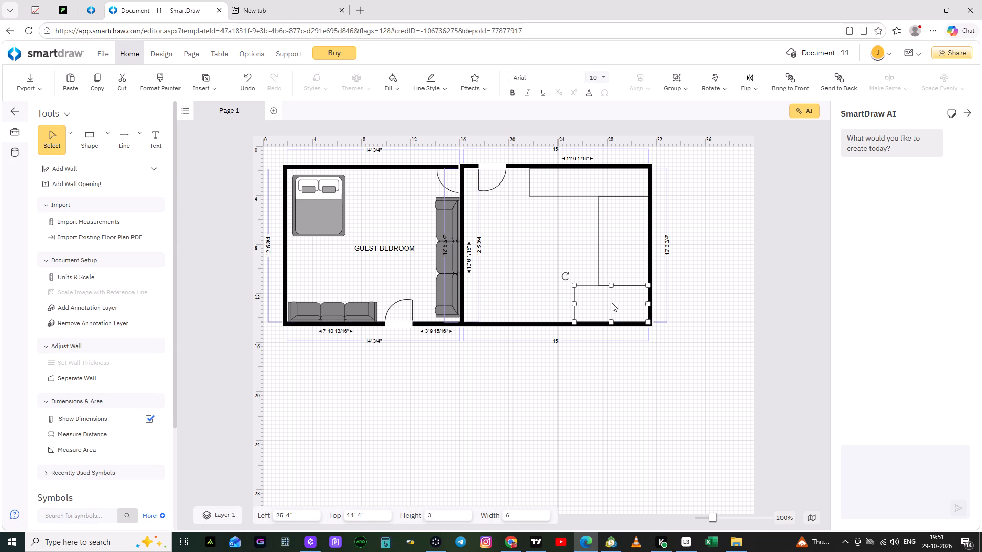
pyautogui.moveTo(573, 305); pyautogui.dragTo(532, 303)
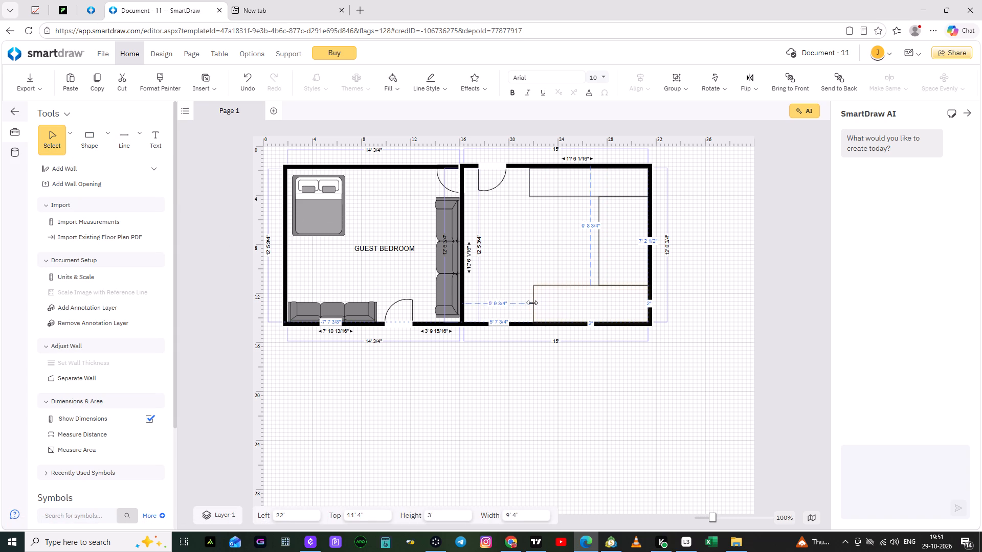
pyautogui.moveTo(532, 303); pyautogui.dragTo(530, 302)
pyautogui.click(529, 228)
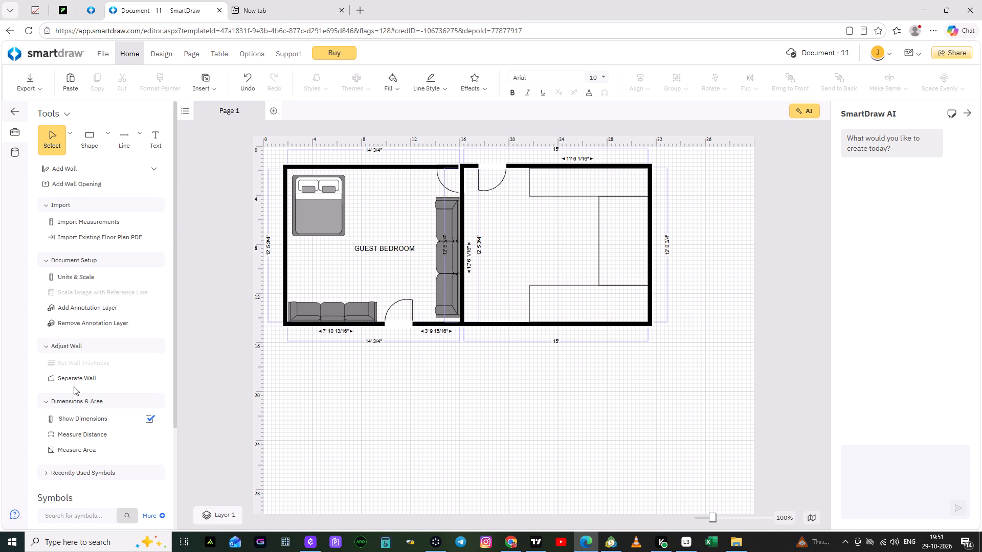
# Place the 4' 2" by 3' oval table with corner seats from Tables in the guest bedroom, at about 7' 8" left and 6' 8" top.
pyautogui.scroll(-4, 130, 429)
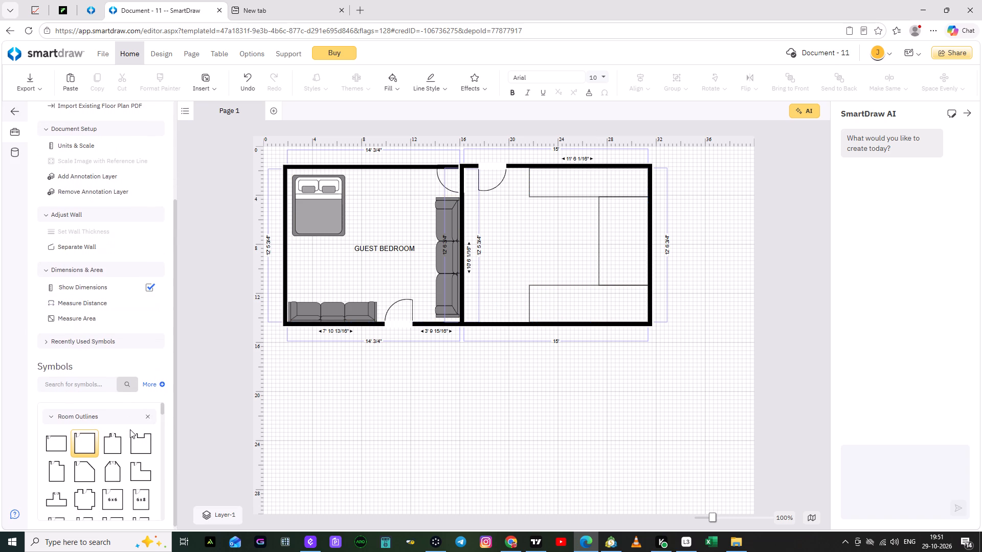
pyautogui.scroll(-3, 130, 429)
pyautogui.scroll(-4, 78, 441)
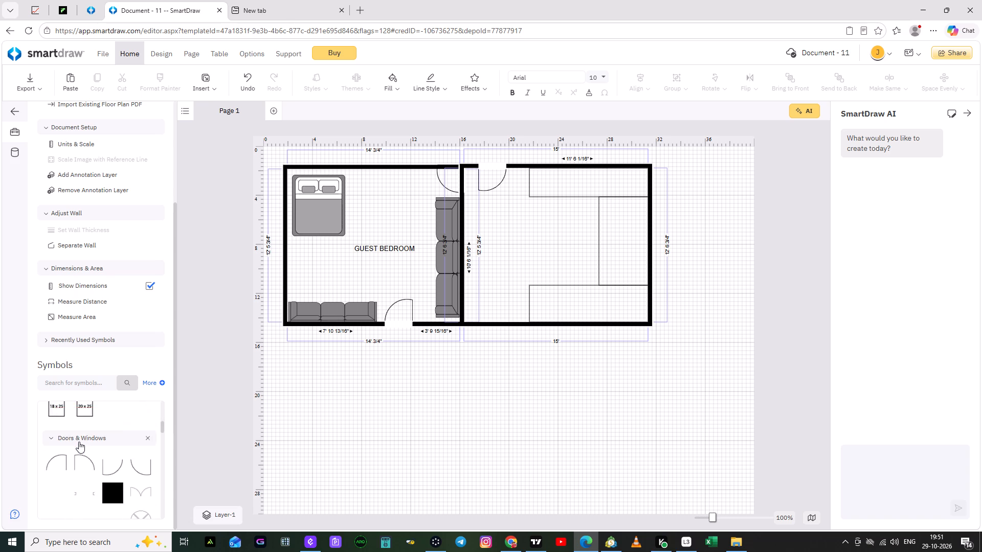
pyautogui.scroll(-12, 79, 442)
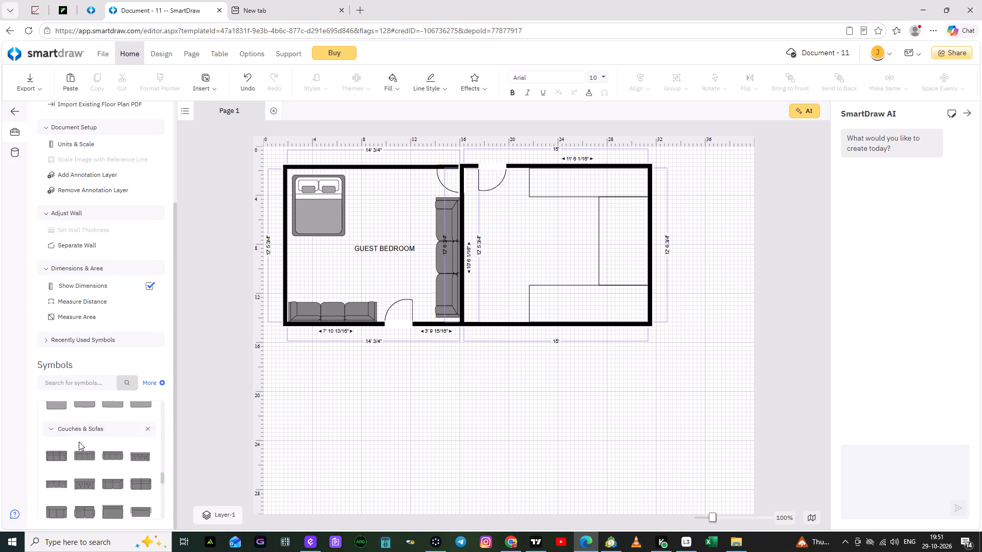
pyautogui.scroll(-5, 79, 442)
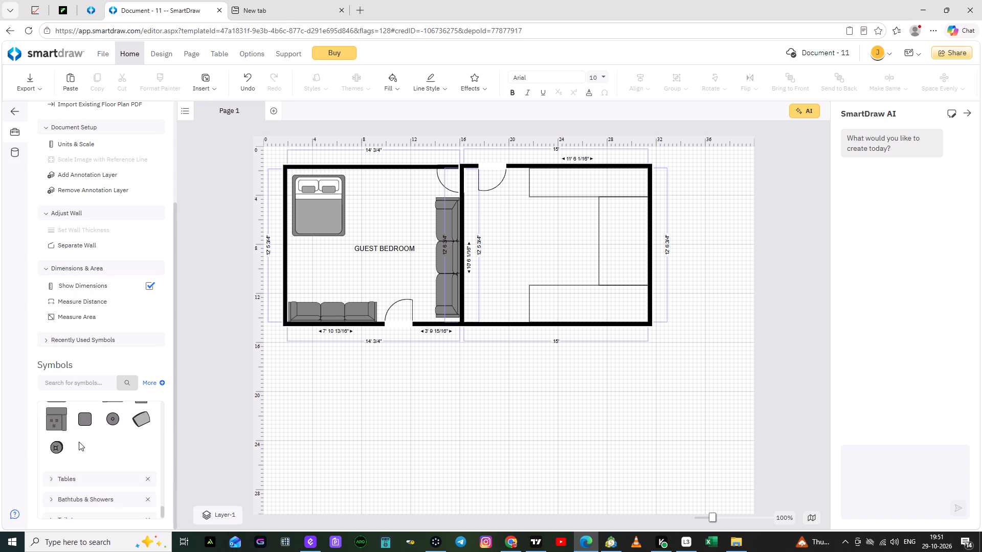
pyautogui.scroll(-1, 79, 442)
pyautogui.click(51, 470)
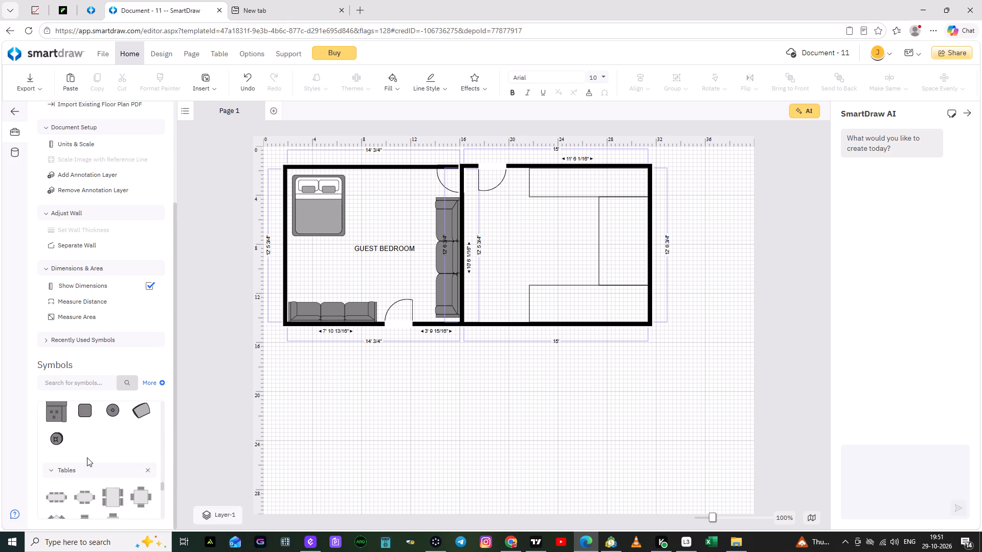
pyautogui.scroll(-1, 87, 457)
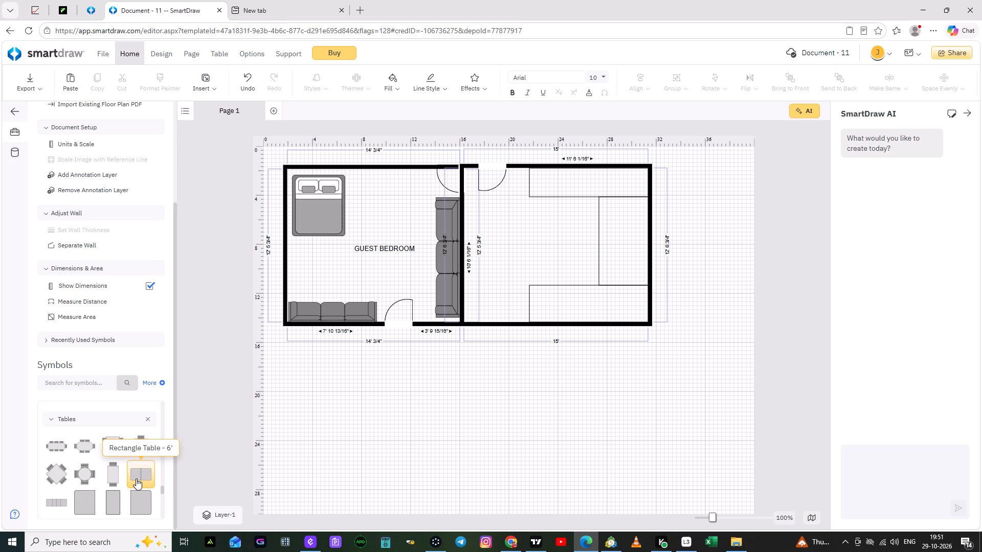
pyautogui.scroll(-2, 77, 502)
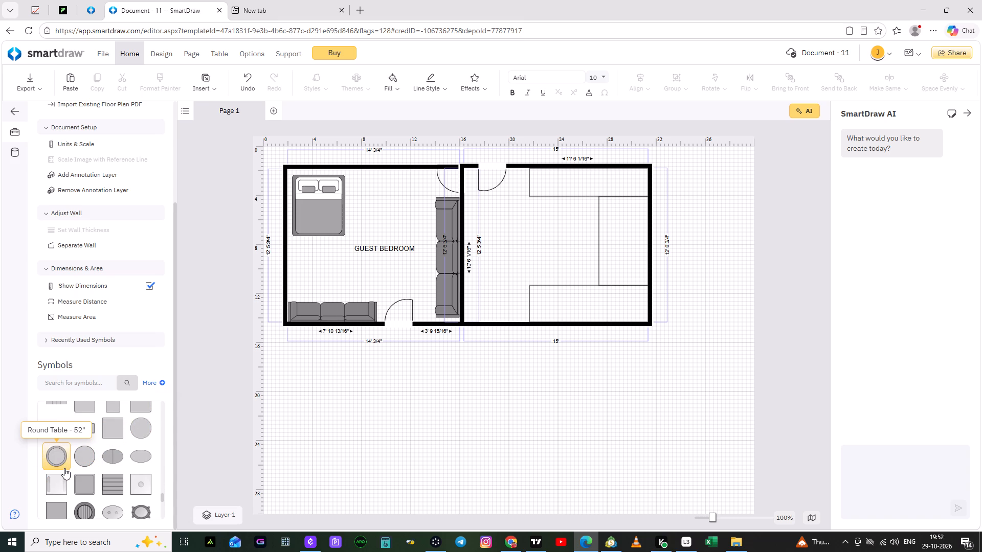
pyautogui.scroll(-1, 75, 463)
pyautogui.moveTo(142, 462); pyautogui.dragTo(375, 247)
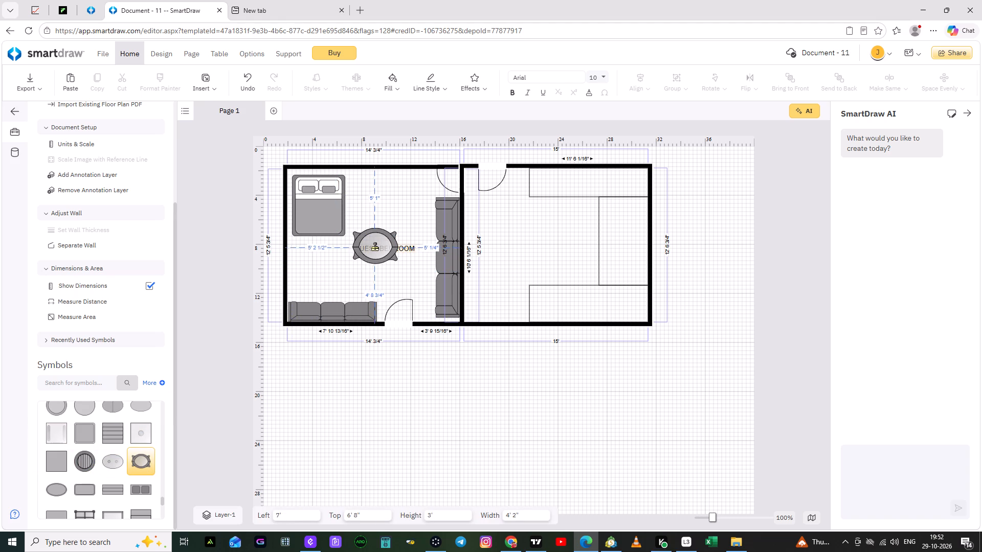
pyautogui.moveTo(375, 247); pyautogui.dragTo(383, 248)
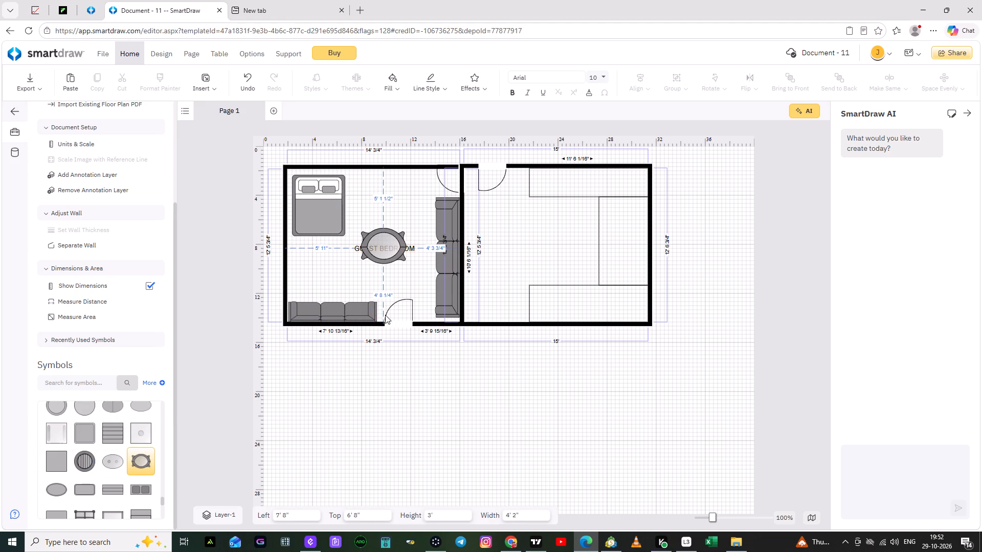
pyautogui.click(410, 450)
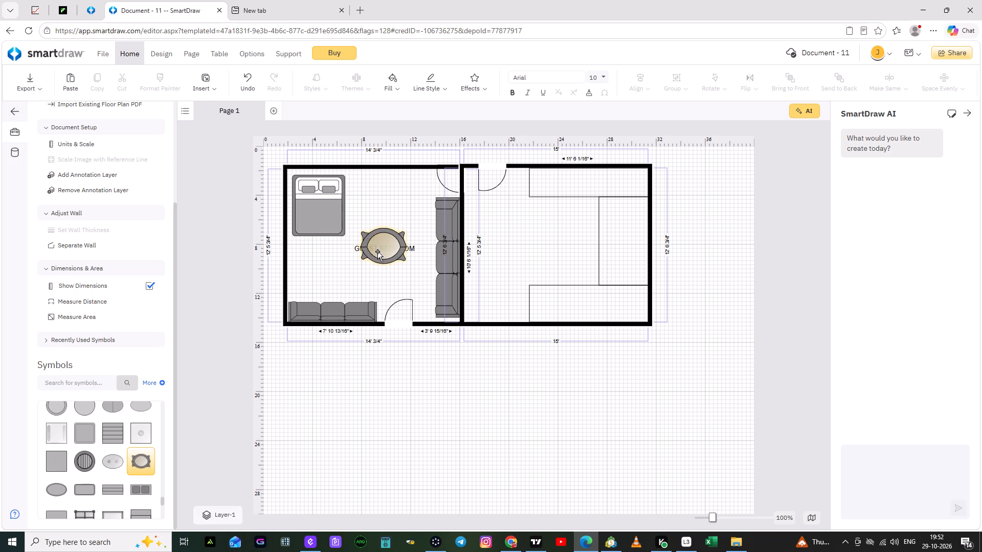
# Shift the oval table slightly right and down, closer to the sofa on the guest bedroom's right wall.
pyautogui.click(377, 251)
pyautogui.moveTo(370, 249); pyautogui.dragTo(378, 255)
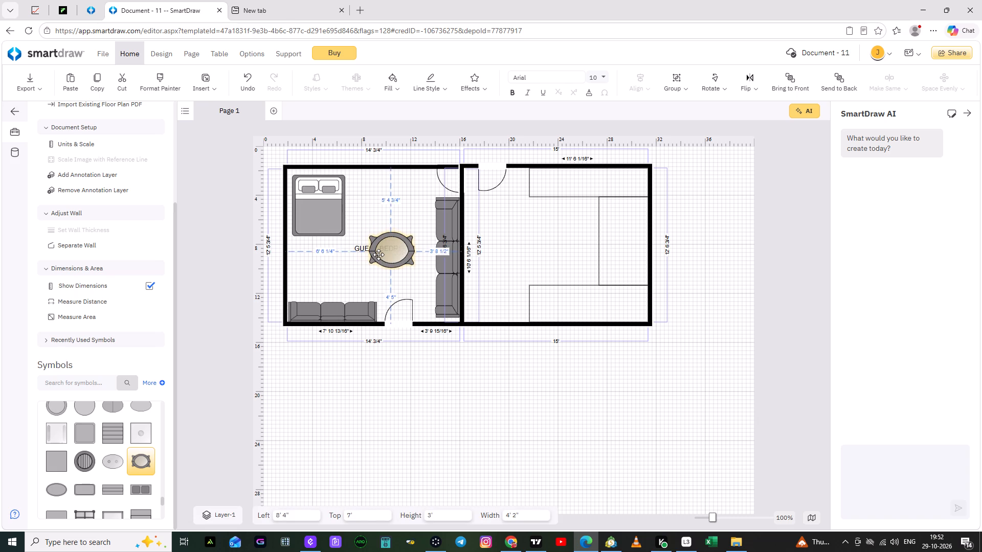
pyautogui.moveTo(378, 255); pyautogui.dragTo(385, 262)
# Move the GUEST BEDROOM label to the gap between the bed and the lower sofa, at about 3' 2" left and 9' 11" top.
pyautogui.click(364, 247)
pyautogui.moveTo(364, 247); pyautogui.dragTo(363, 235)
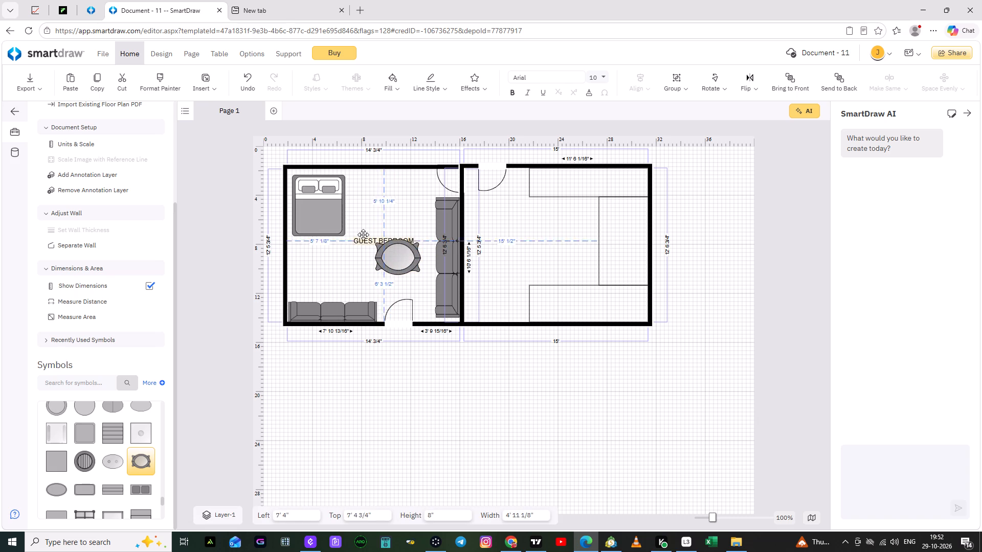
pyautogui.moveTo(363, 235); pyautogui.dragTo(313, 269)
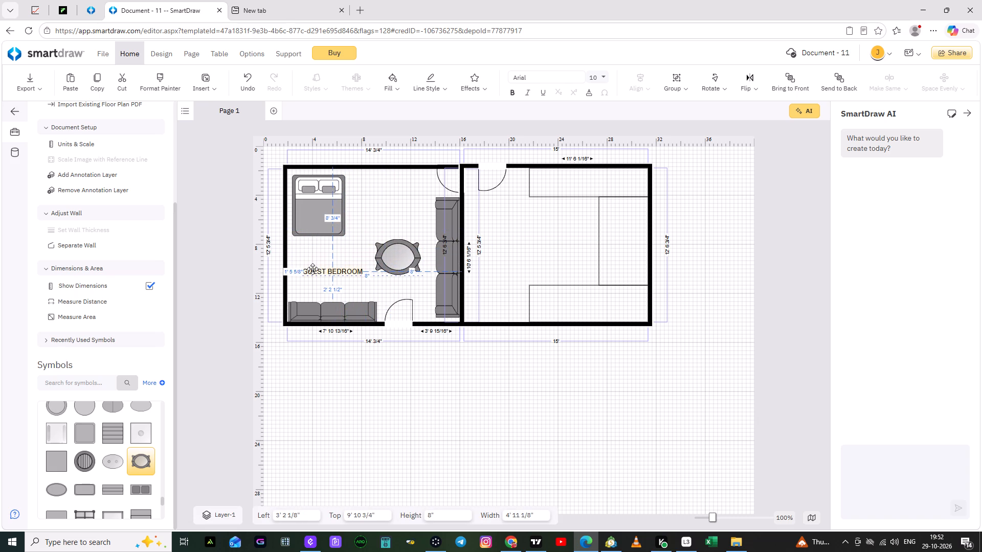
pyautogui.moveTo(313, 269); pyautogui.dragTo(312, 269)
pyautogui.click(361, 407)
# Nudge the oval table slightly up and left, to 8' 8" left and 7' 4" top.
pyautogui.click(398, 264)
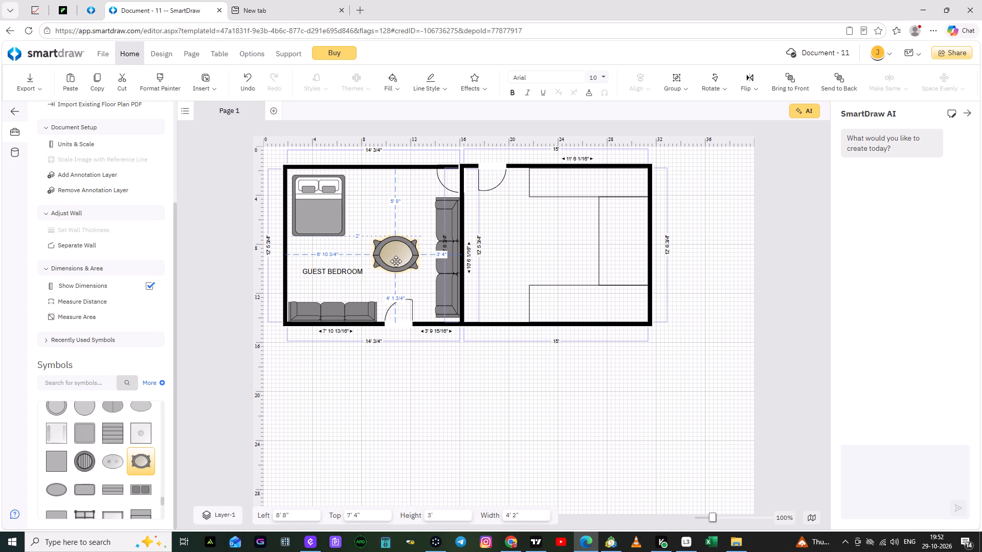
pyautogui.click(420, 421)
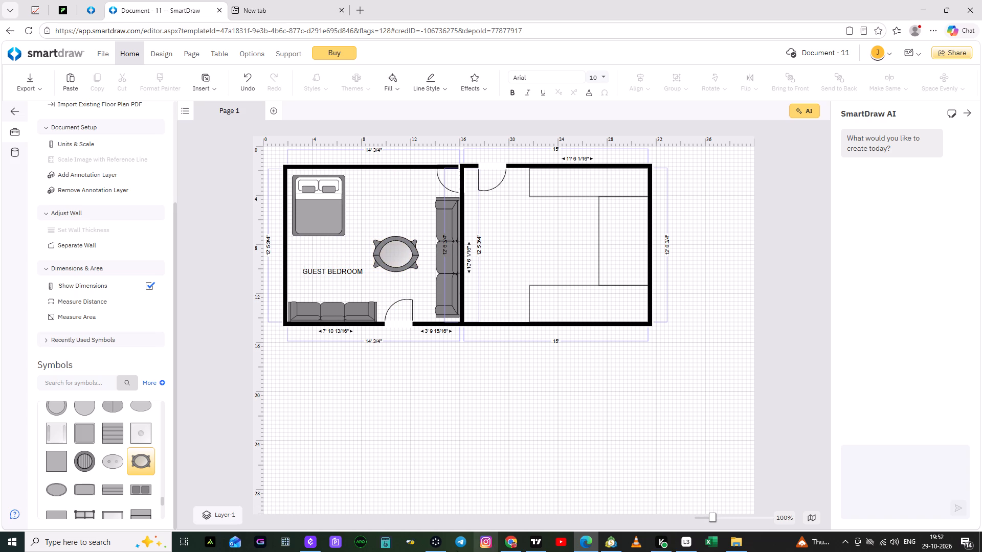
# Look through the symbol library past the tables, including the Bathtubs & Showers and Toilets categories.
pyautogui.scroll(-2, 120, 454)
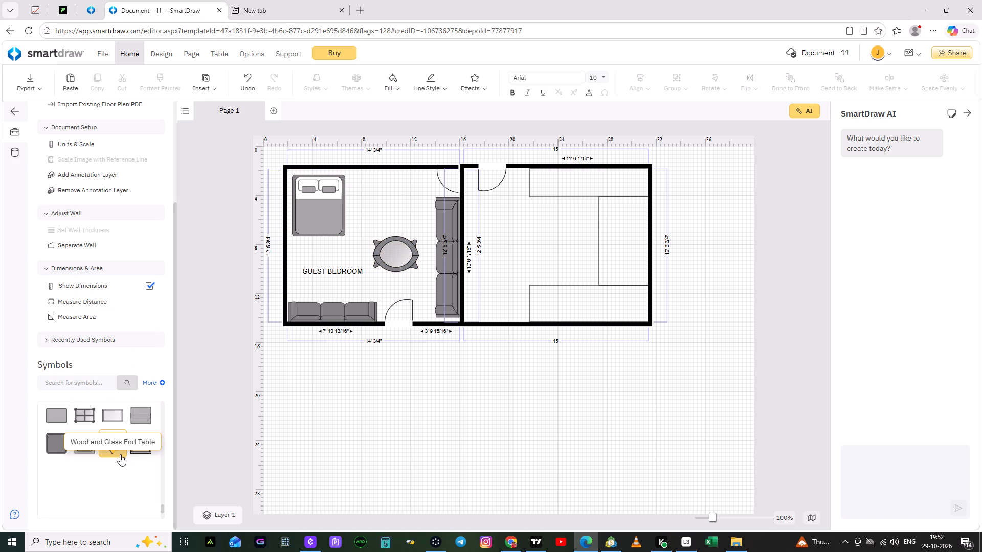
pyautogui.scroll(-4, 120, 454)
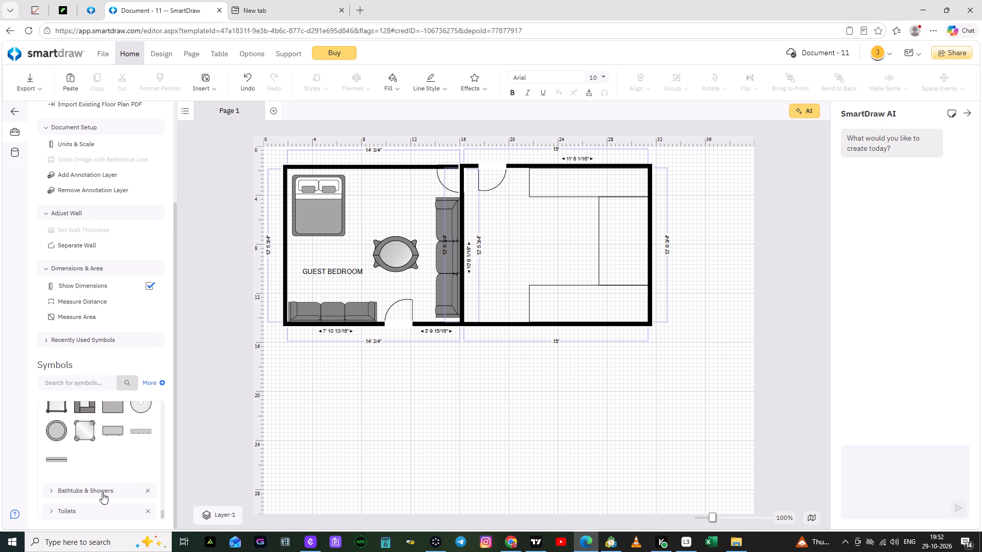
pyautogui.click(54, 490)
pyautogui.scroll(-3, 104, 465)
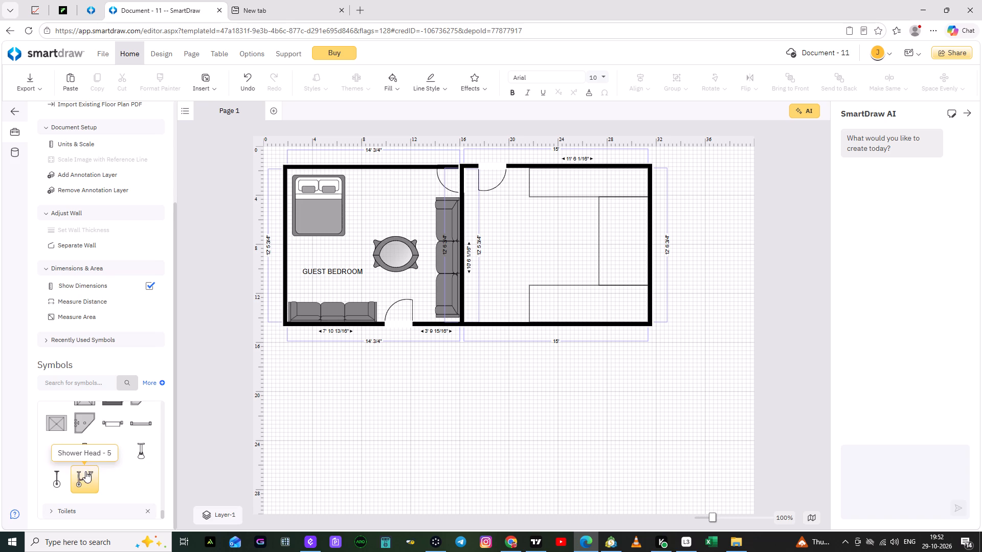
pyautogui.click(52, 510)
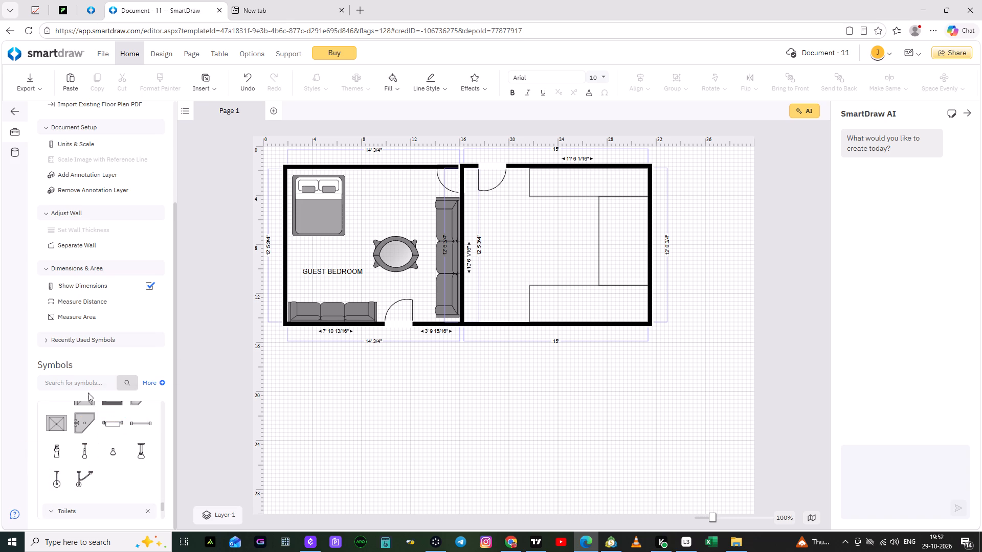
# Search the symbol library for kitchen.
pyautogui.click(80, 385)
pyautogui.click(84, 456)
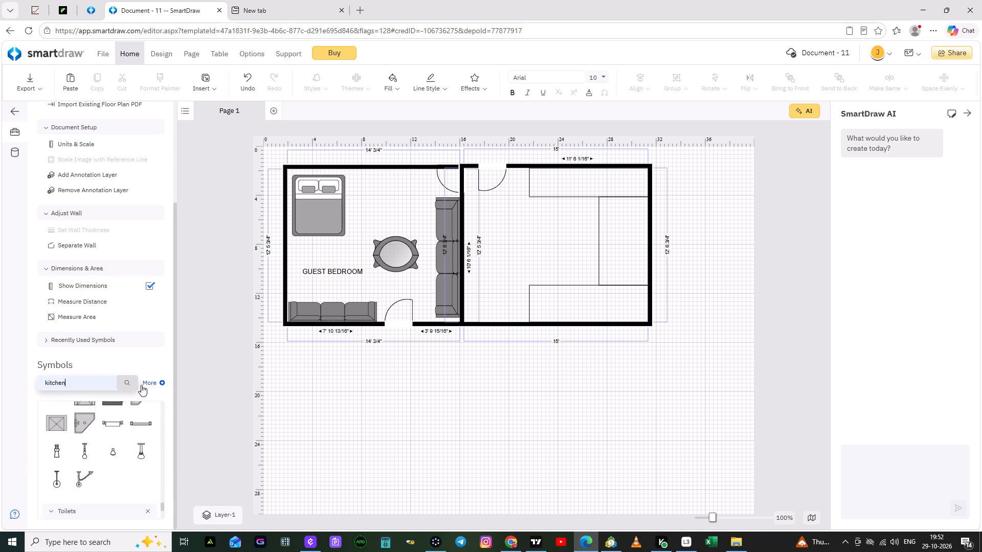
pyautogui.click(128, 383)
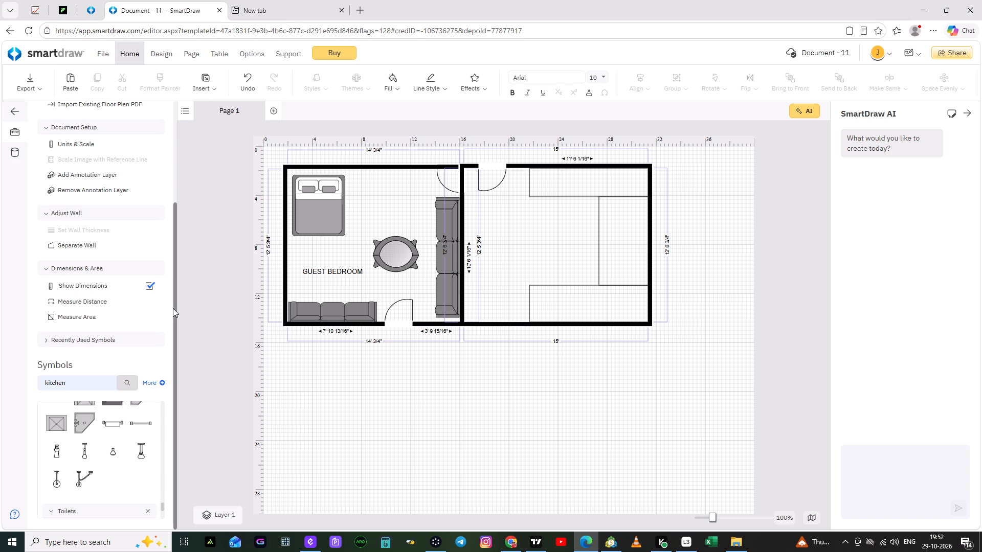
pyautogui.moveTo(171, 309); pyautogui.dragTo(184, 304)
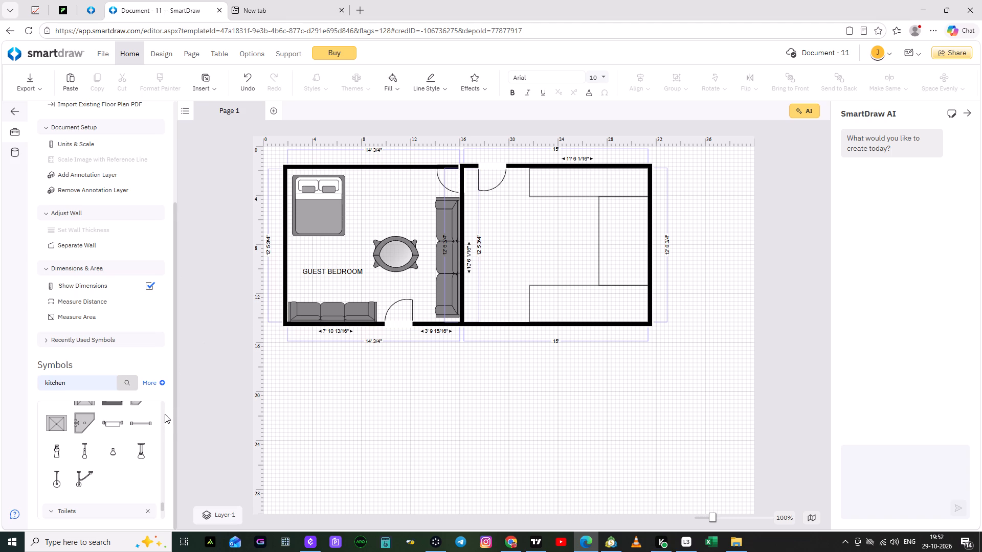
# Place a 2' 10" by 2' 4" Range - 6 Burners on the adjoining room's top counter, near its left end against the wall.
pyautogui.scroll(8, 134, 441)
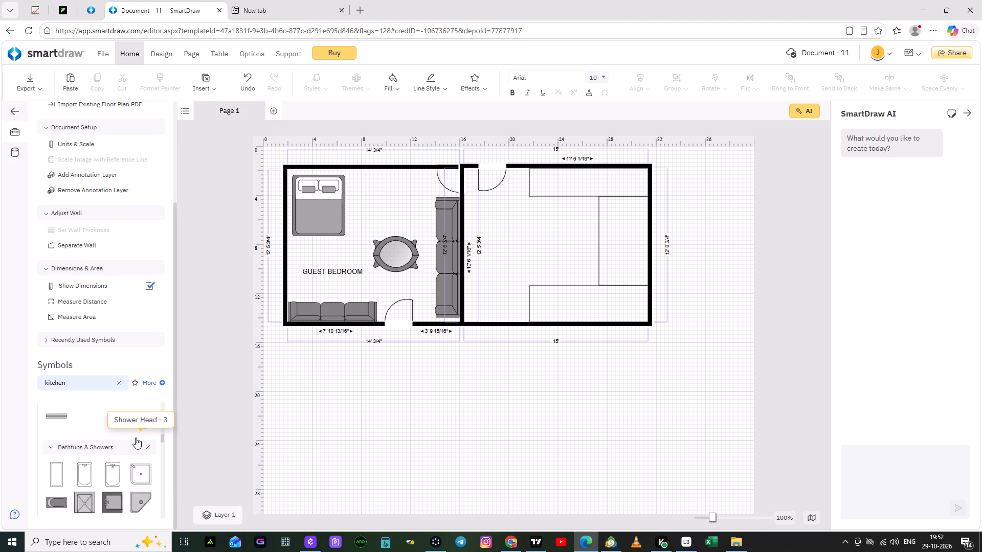
pyautogui.scroll(-9, 137, 438)
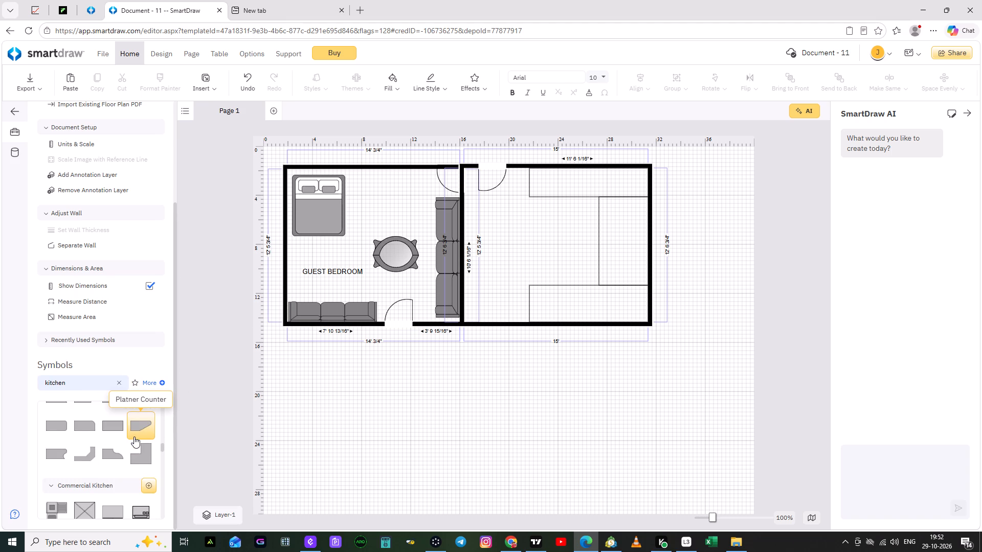
pyautogui.scroll(-2, 134, 436)
pyautogui.moveTo(80, 439); pyautogui.dragTo(392, 318)
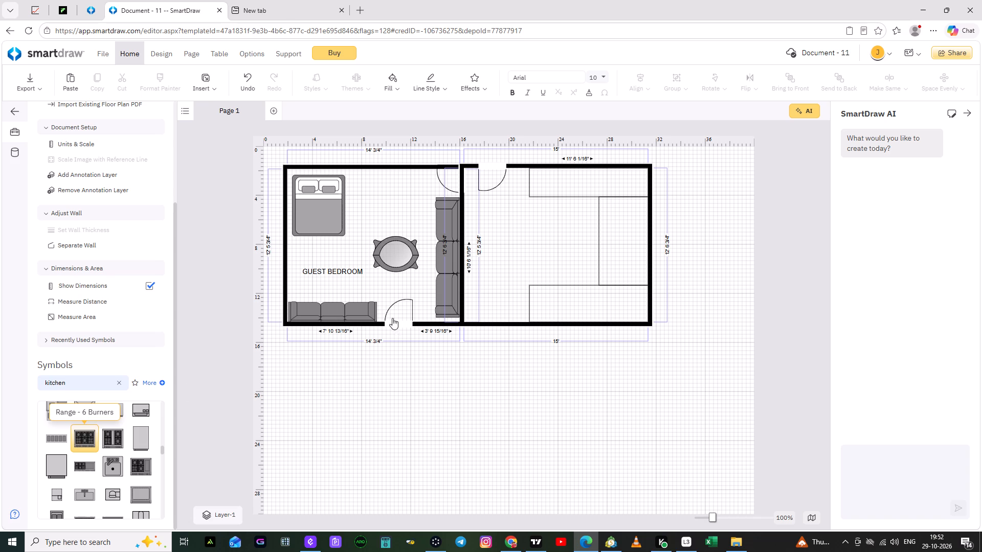
pyautogui.moveTo(392, 318); pyautogui.dragTo(555, 244)
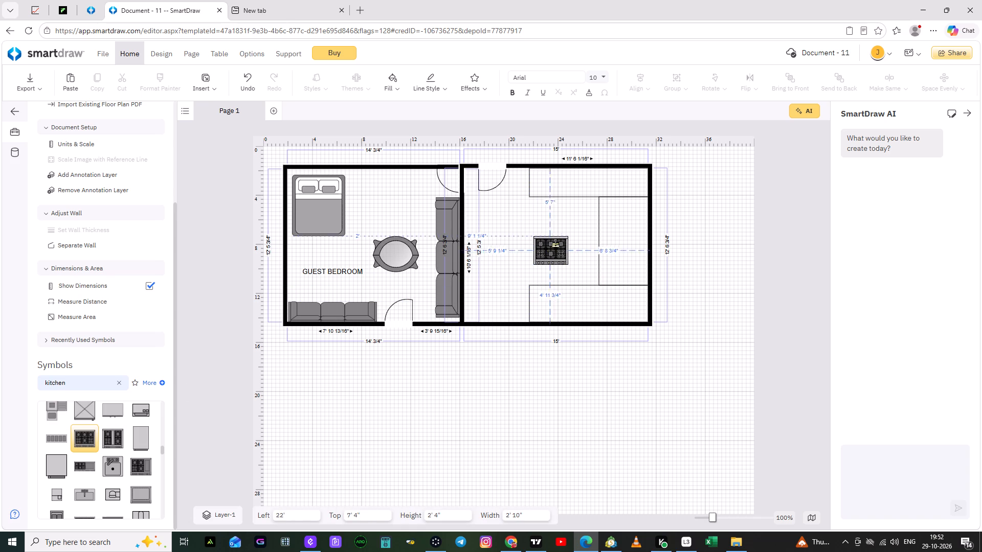
pyautogui.moveTo(555, 244); pyautogui.dragTo(561, 182)
pyautogui.click(546, 240)
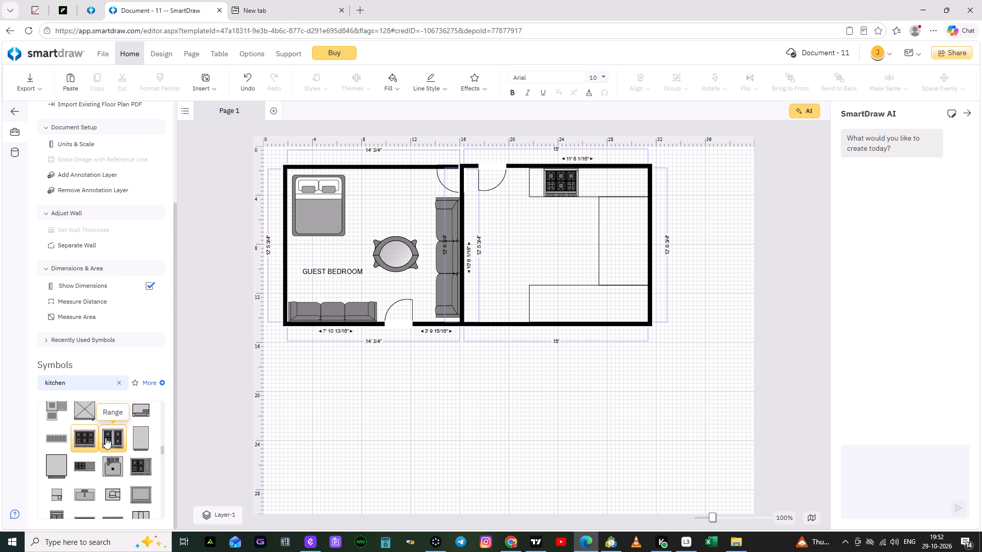
# Place the 5' 2" by 2' 4" range with an attached side unit at the top counter's right end, at about 26' 2" left.
pyautogui.moveTo(79, 469); pyautogui.dragTo(116, 447)
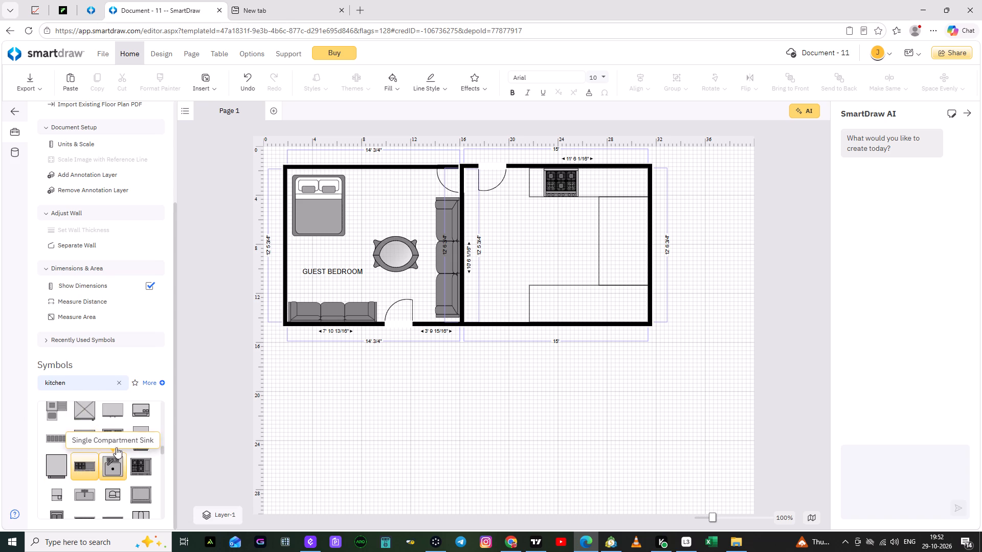
pyautogui.moveTo(116, 447); pyautogui.dragTo(606, 189)
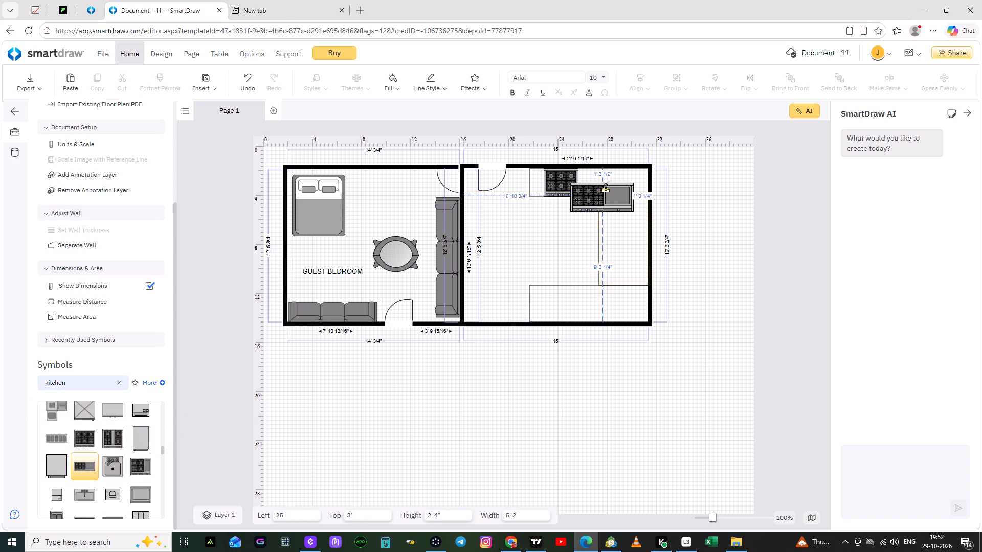
pyautogui.moveTo(606, 189); pyautogui.dragTo(615, 184)
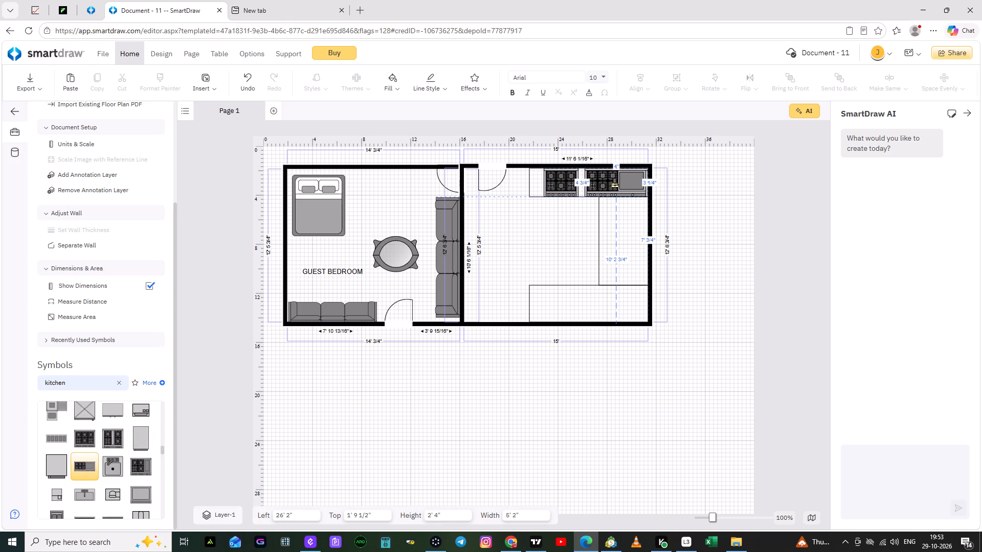
pyautogui.moveTo(615, 184); pyautogui.dragTo(616, 183)
pyautogui.click(675, 449)
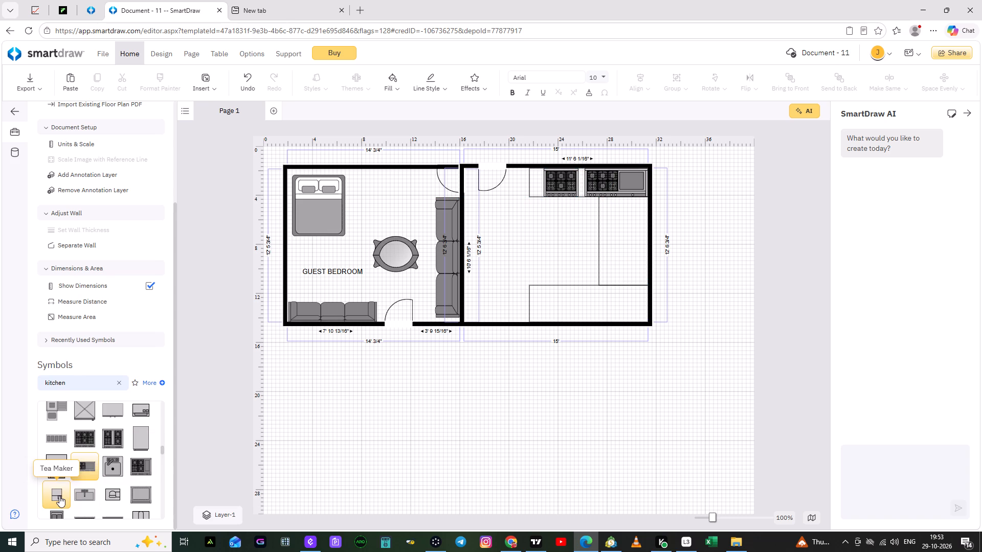
# Place a 4' 10" by 1' 6" Storage Rack in the empty area below the rooms and rotate it to stand vertically.
pyautogui.scroll(-2, 75, 465)
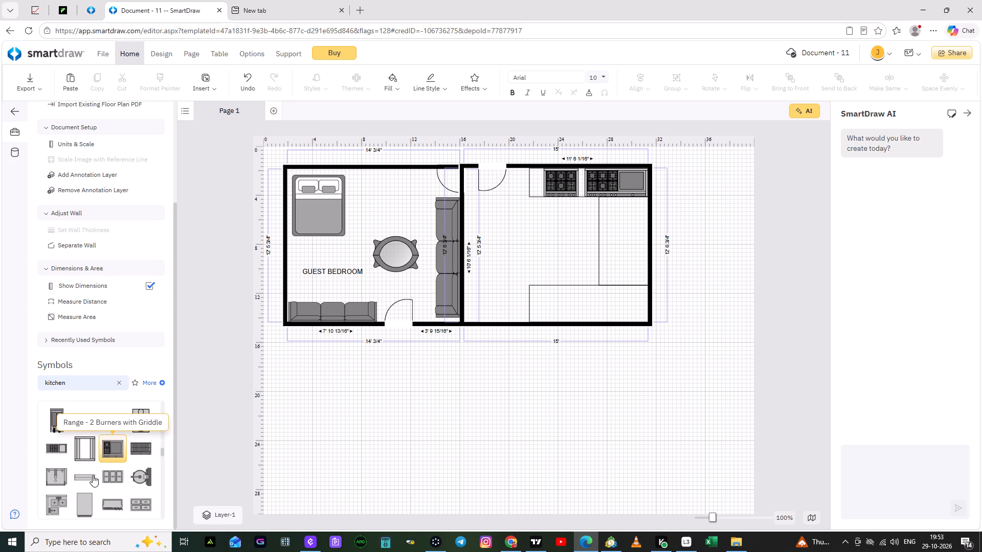
pyautogui.moveTo(86, 478); pyautogui.dragTo(439, 417)
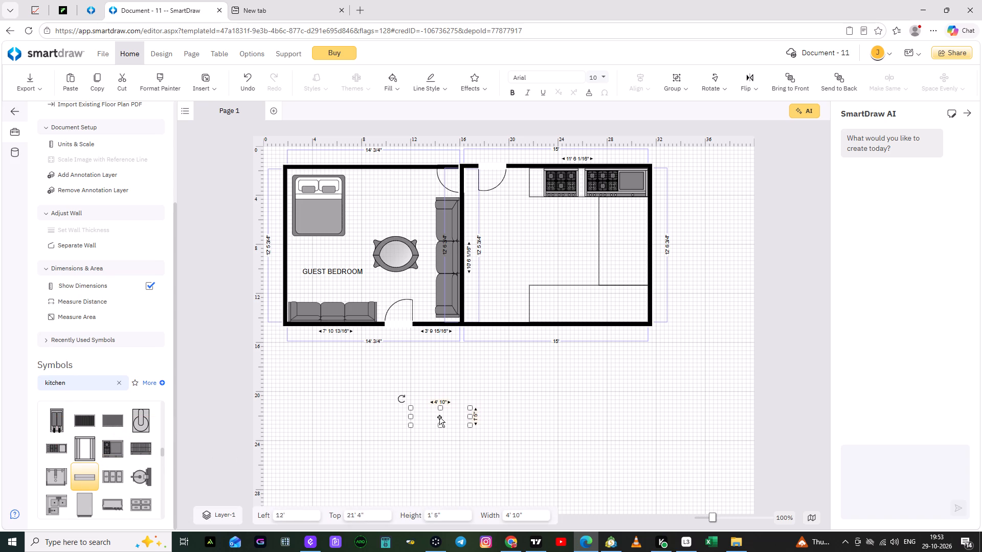
pyautogui.click(525, 420)
pyautogui.click(404, 410)
pyautogui.click(436, 416)
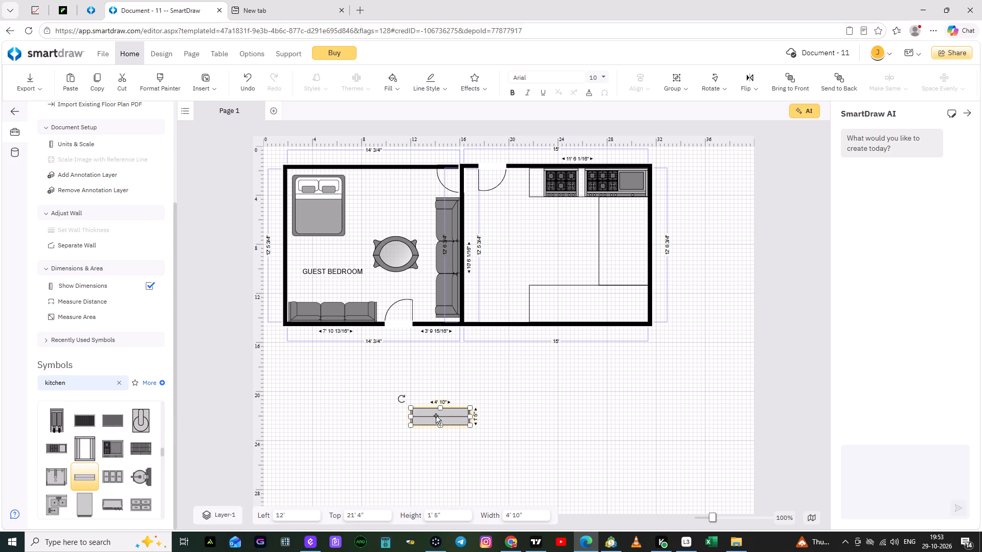
pyautogui.moveTo(403, 399); pyautogui.dragTo(428, 379)
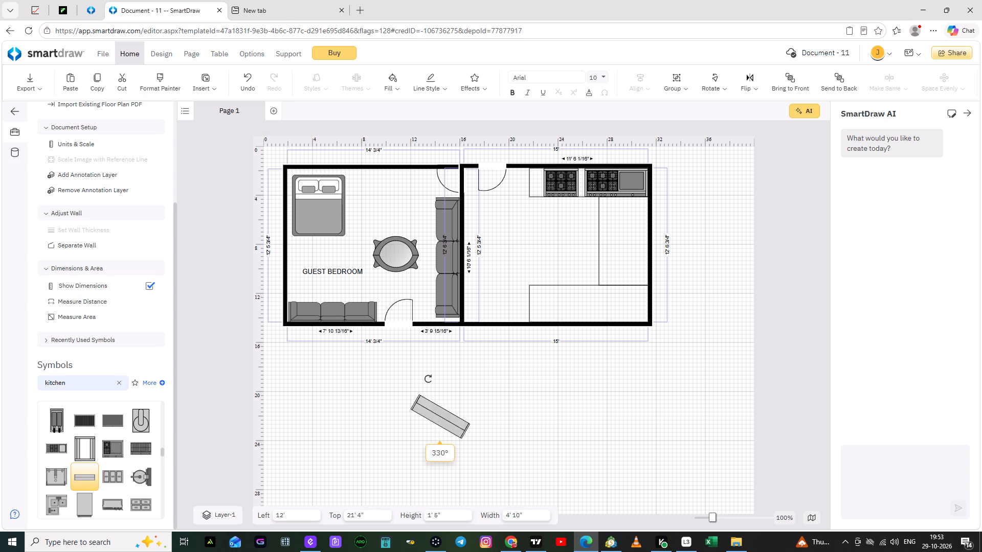
pyautogui.moveTo(428, 379); pyautogui.dragTo(458, 376)
# Fit the storage rack along the right-wall counter's left edge and lengthen it to span from the top counter to the bottom counter.
pyautogui.moveTo(435, 433); pyautogui.dragTo(582, 245)
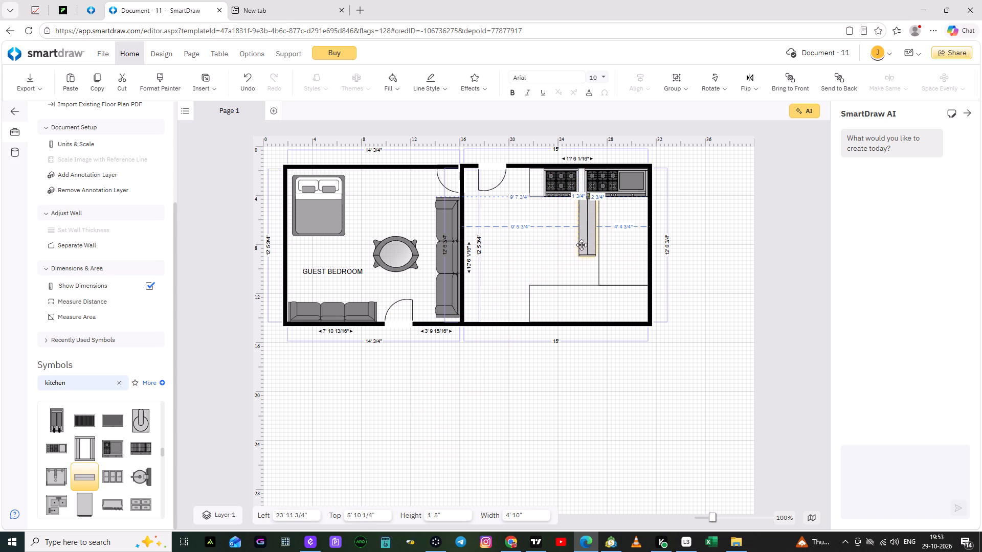
pyautogui.moveTo(582, 245); pyautogui.dragTo(585, 246)
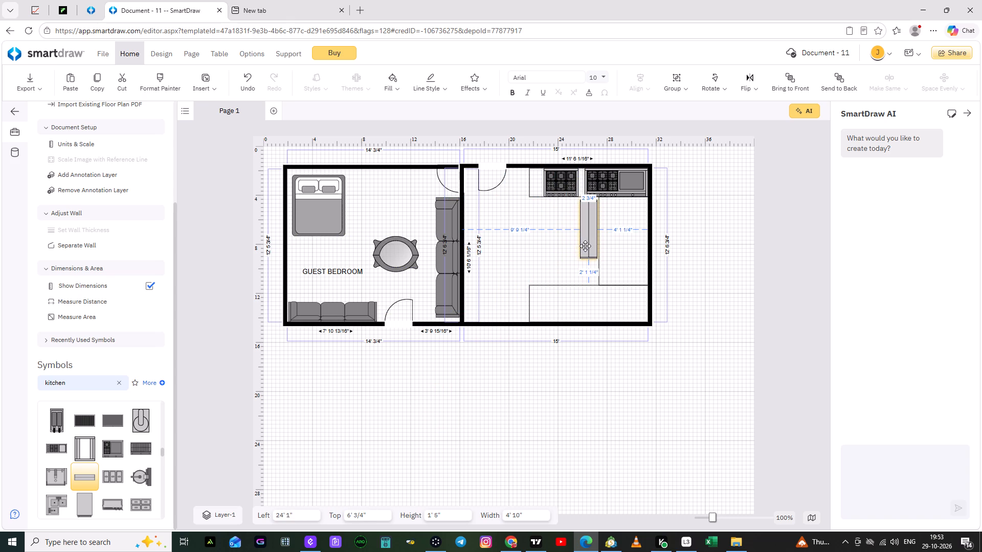
pyautogui.moveTo(585, 246); pyautogui.dragTo(584, 245)
pyautogui.moveTo(588, 257); pyautogui.dragTo(588, 267)
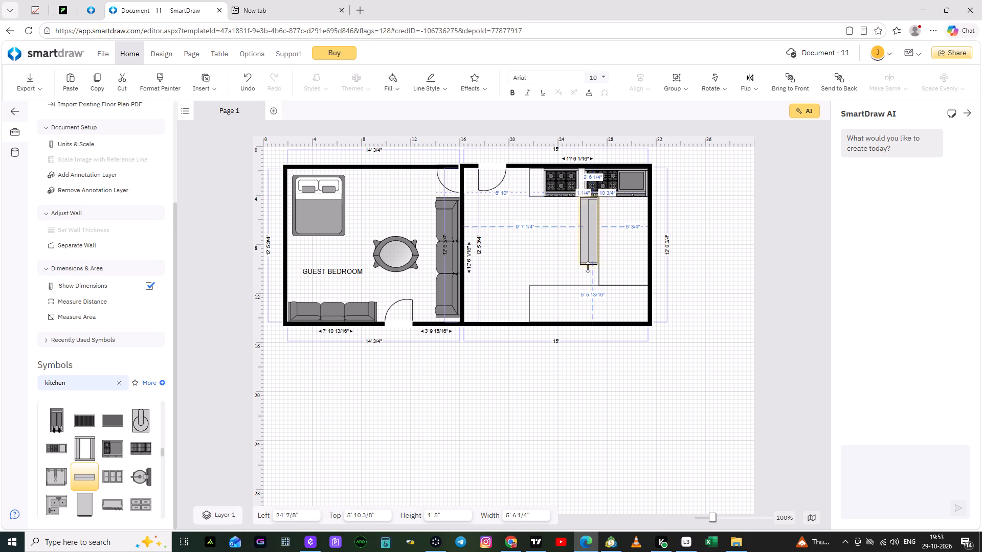
pyautogui.moveTo(588, 267); pyautogui.dragTo(591, 283)
pyautogui.click(568, 427)
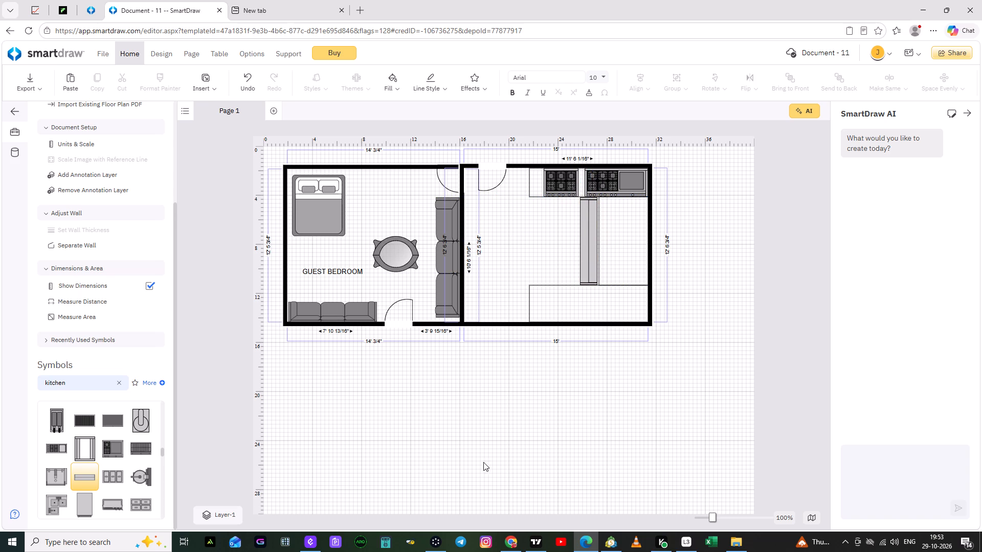
pyautogui.click(410, 445)
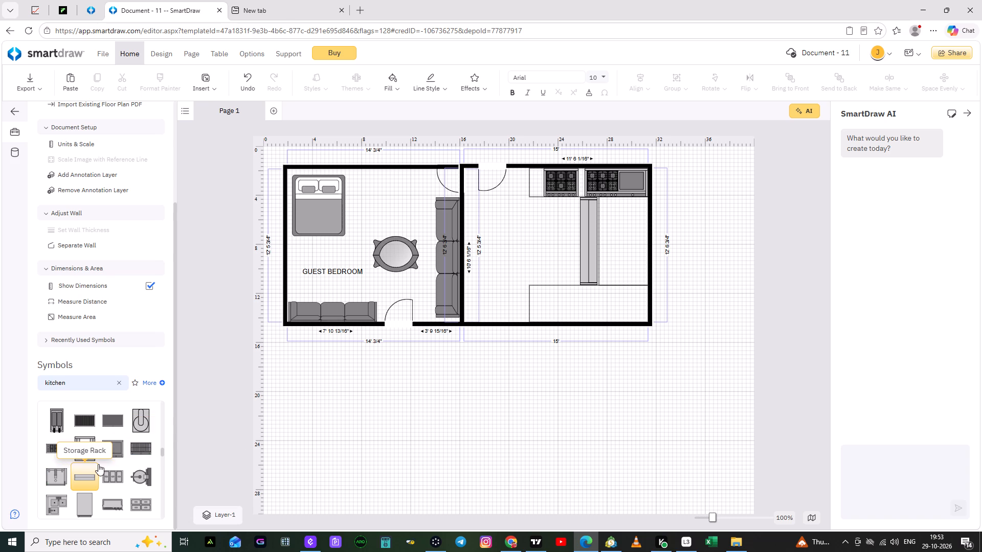
# Place the 3' 10" by 2' 4" slatted grill unit on the bottom counter at 26' 10" left and 11' 8" top.
pyautogui.moveTo(138, 452); pyautogui.dragTo(610, 311)
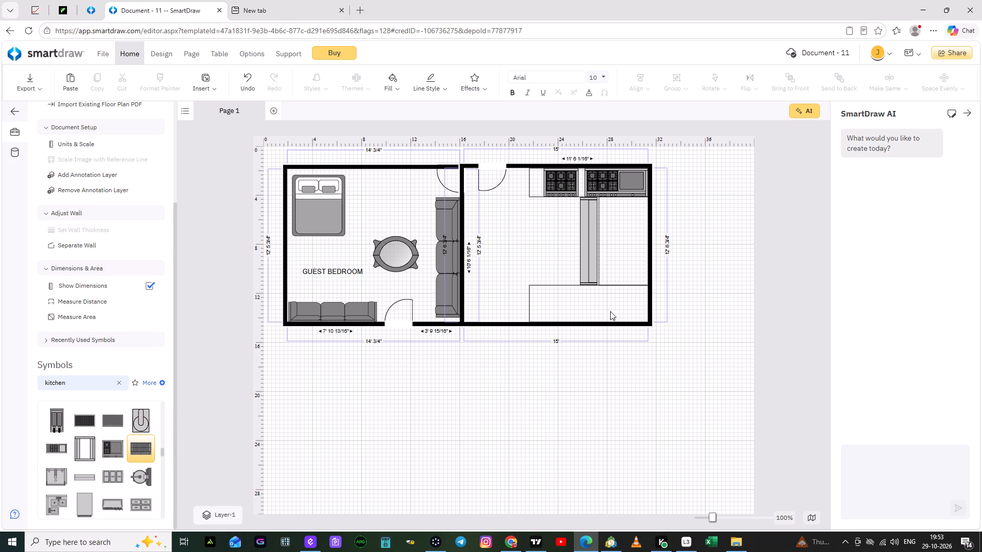
pyautogui.moveTo(610, 311); pyautogui.dragTo(618, 302)
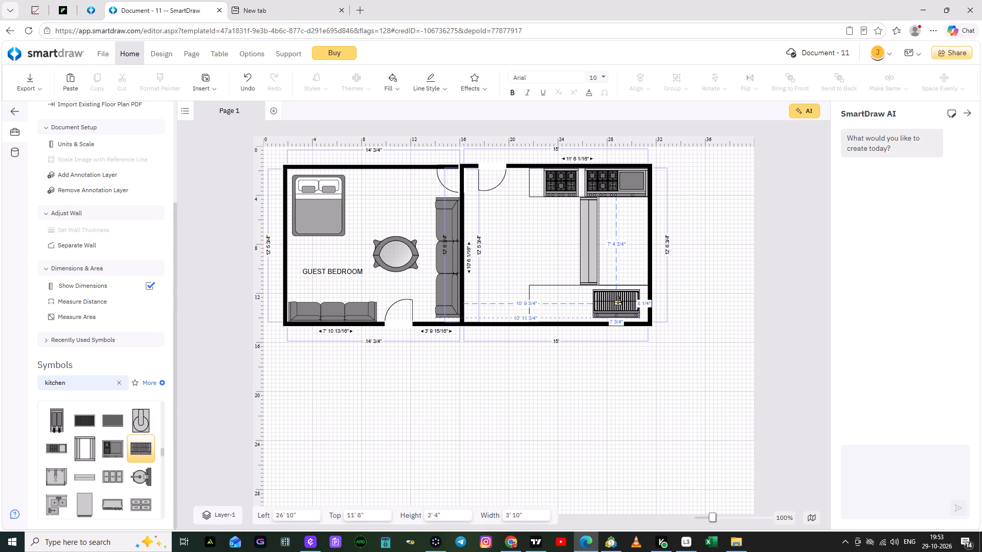
pyautogui.click(616, 421)
# Rotate the slatted grill unit half a turn and move it into the bottom counter's upper-right corner, against the right wall.
pyautogui.click(620, 306)
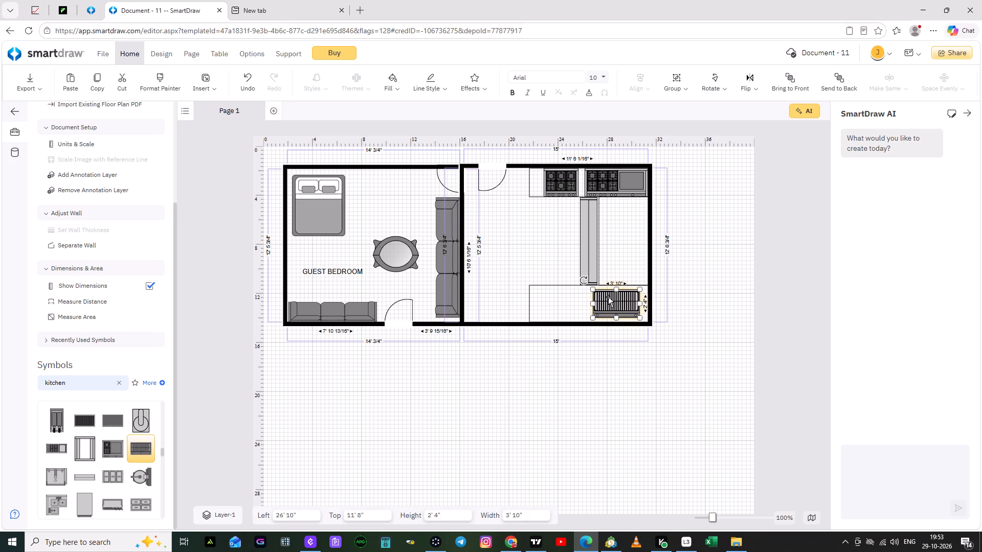
pyautogui.moveTo(585, 281); pyautogui.dragTo(656, 288)
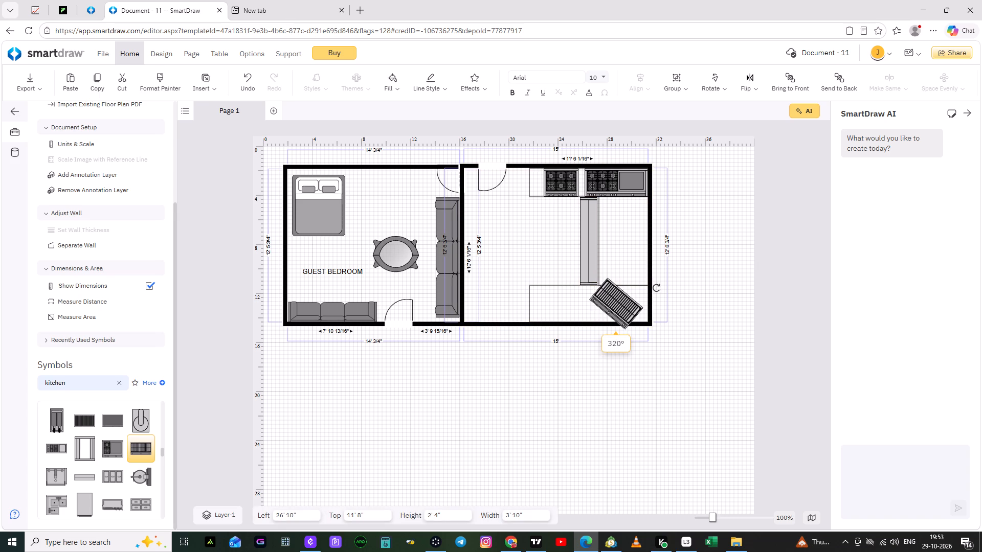
pyautogui.moveTo(656, 288); pyautogui.dragTo(671, 344)
pyautogui.moveTo(604, 299); pyautogui.dragTo(617, 298)
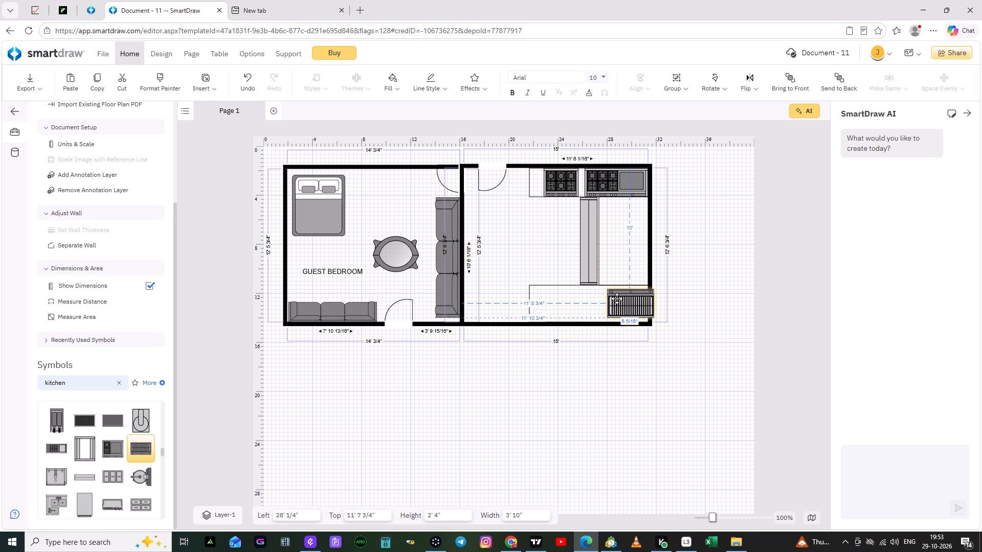
pyautogui.moveTo(617, 298); pyautogui.dragTo(611, 293)
pyautogui.click(598, 388)
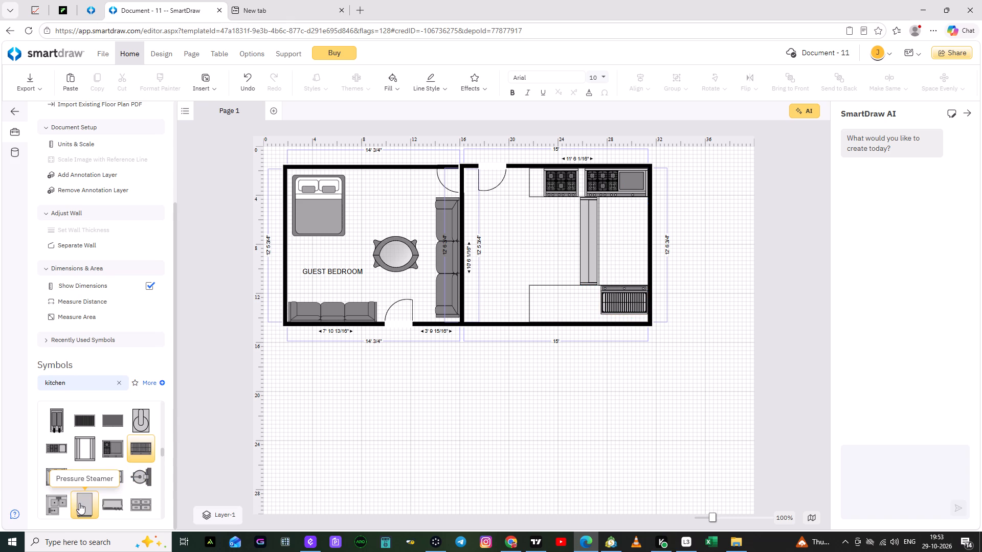
# Place a 1' 10" by 1' 4" Food Mixer on the kitchen's bottom counter, just left of the slatted grill unit.
pyautogui.click(56, 452)
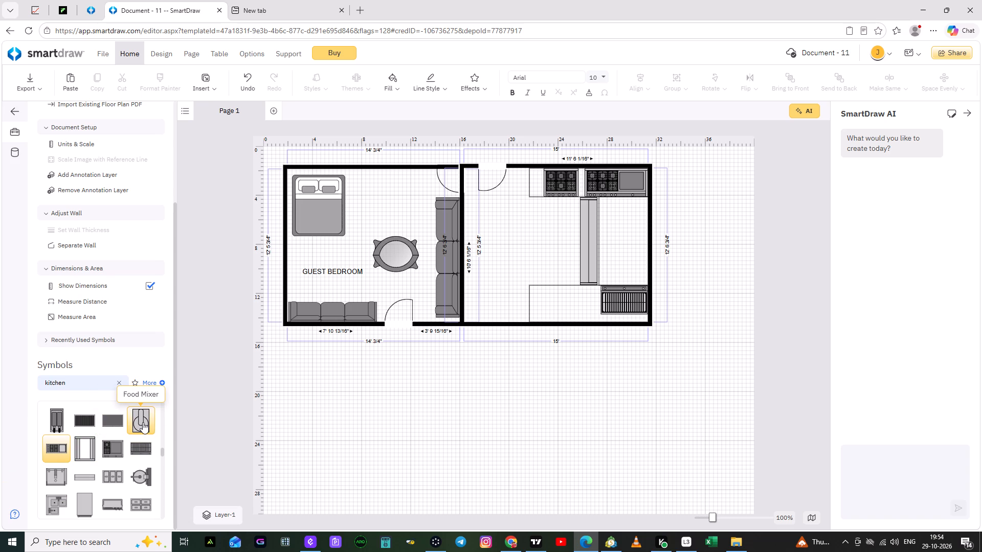
pyautogui.moveTo(143, 422); pyautogui.dragTo(573, 339)
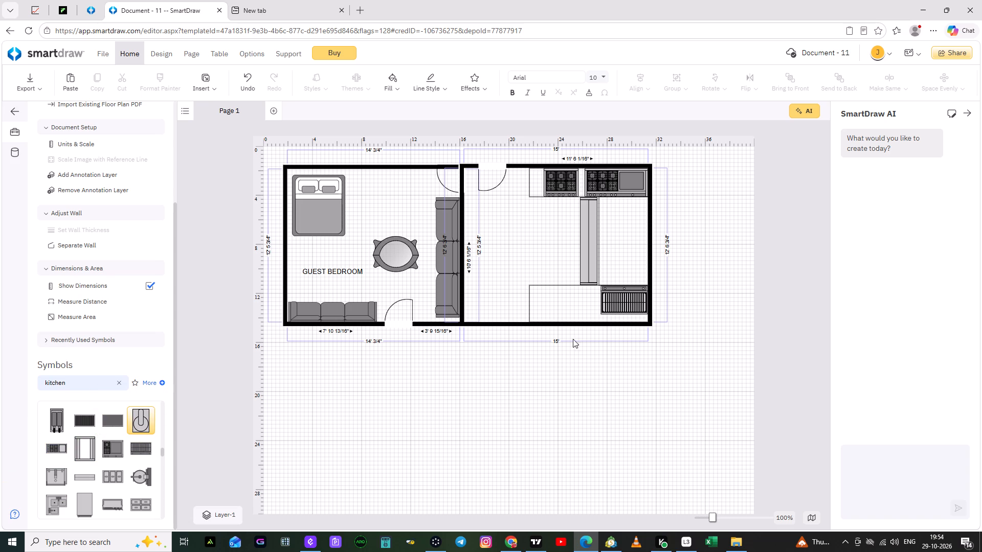
pyautogui.moveTo(573, 339); pyautogui.dragTo(574, 301)
pyautogui.moveTo(135, 419); pyautogui.dragTo(553, 311)
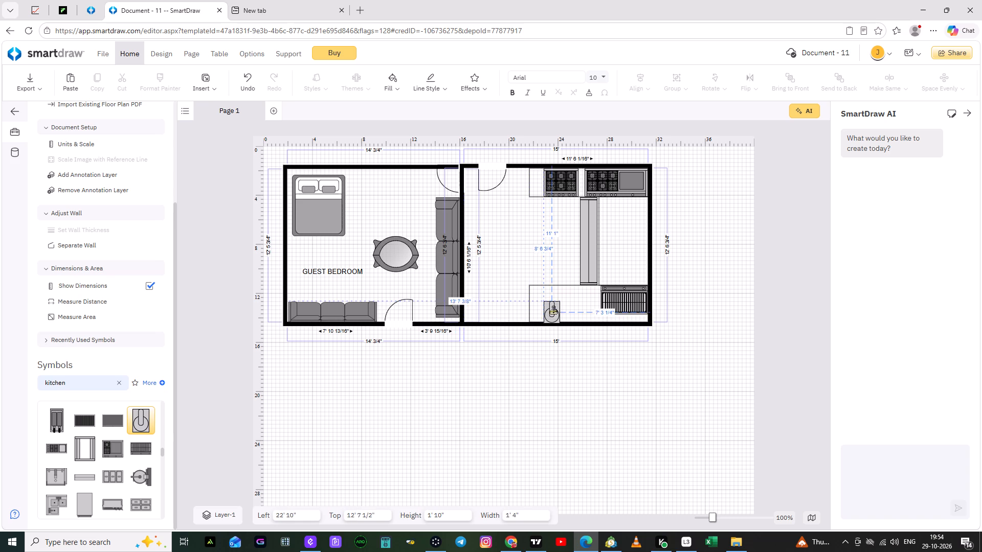
pyautogui.moveTo(553, 311); pyautogui.dragTo(586, 299)
pyautogui.click(566, 425)
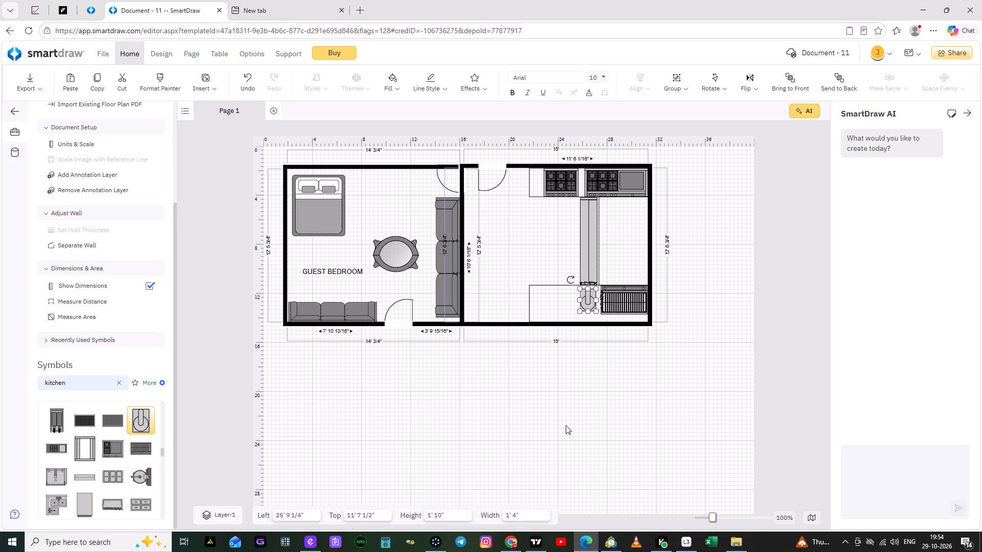
# Add a 5' 5" by 2' 6" Ice Cream Cabinet, rotate it to stand vertically, and move it between the storage rack and right wall.
pyautogui.scroll(-1, 125, 468)
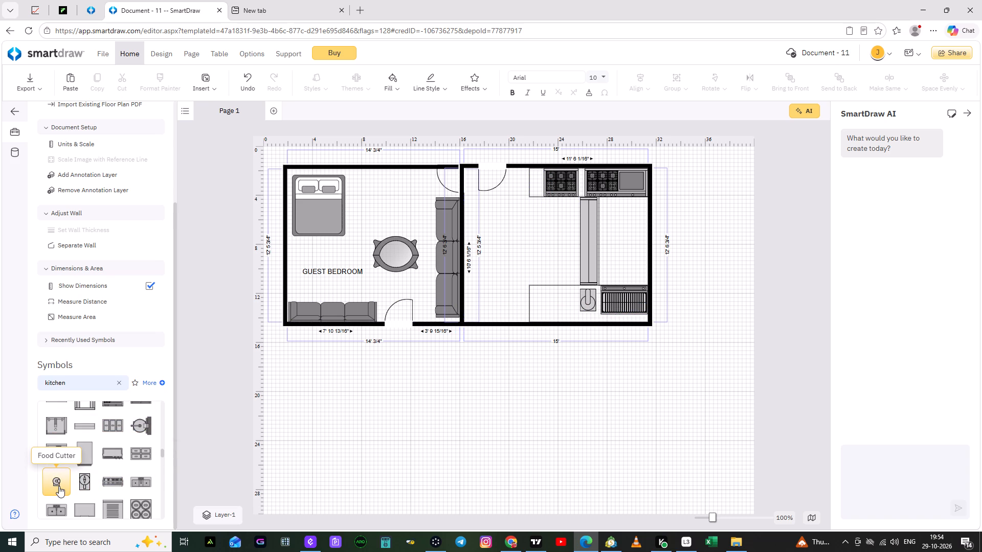
pyautogui.scroll(-1, 79, 478)
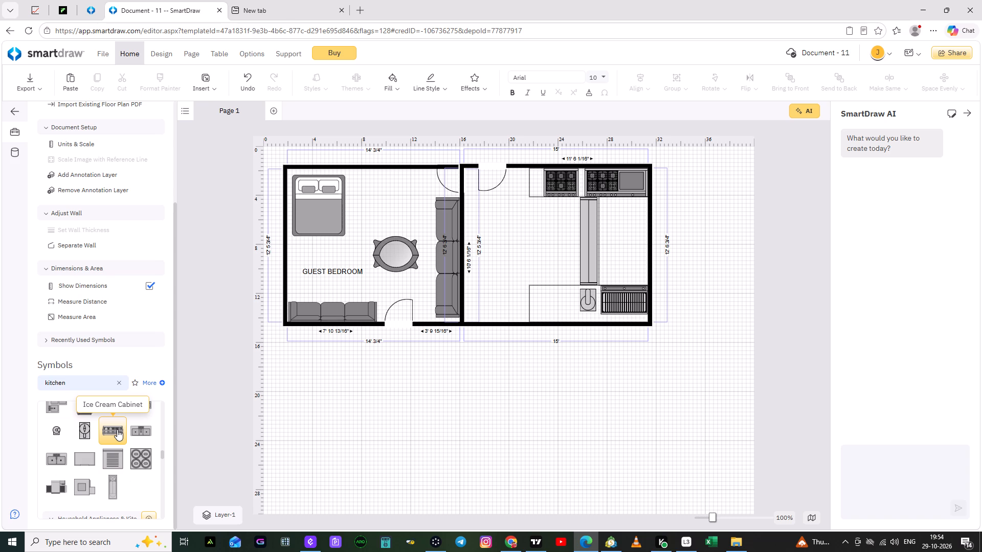
pyautogui.moveTo(117, 429); pyautogui.dragTo(537, 390)
pyautogui.click(457, 408)
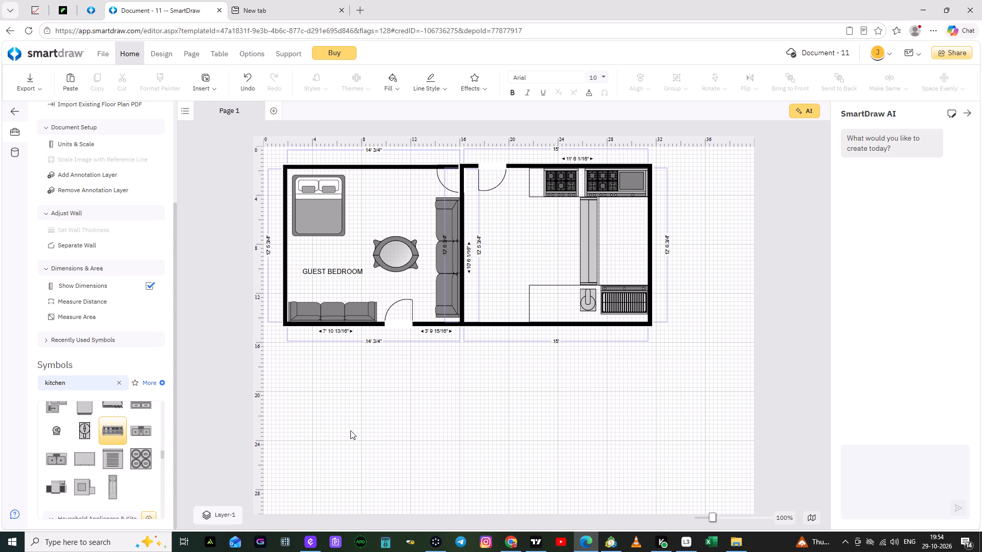
pyautogui.moveTo(118, 427); pyautogui.dragTo(455, 392)
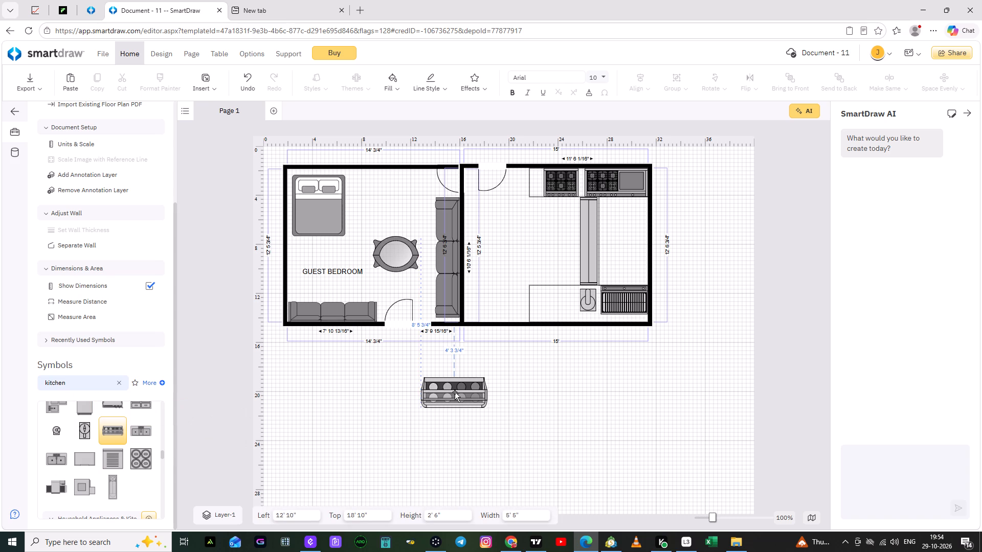
pyautogui.moveTo(410, 370); pyautogui.dragTo(410, 370)
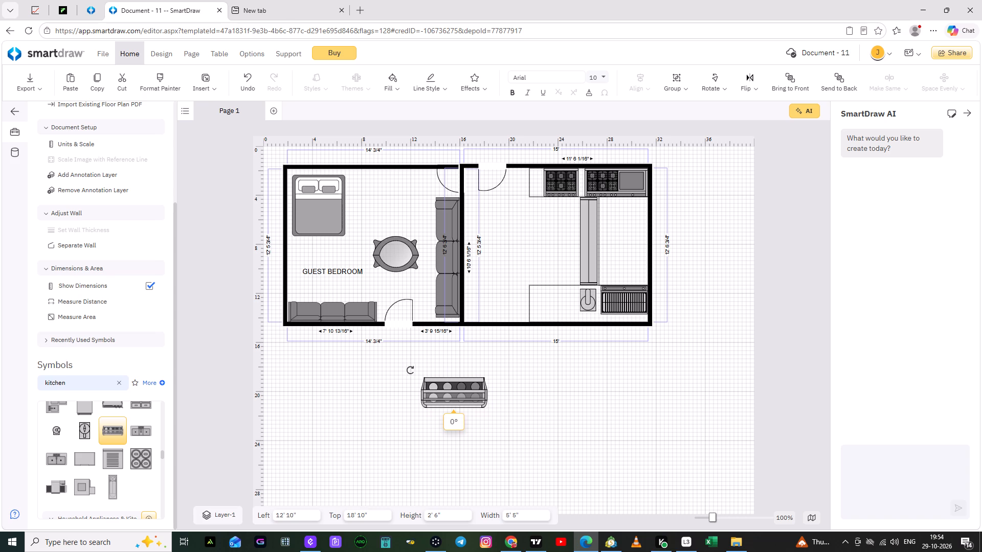
pyautogui.moveTo(410, 370); pyautogui.dragTo(476, 353)
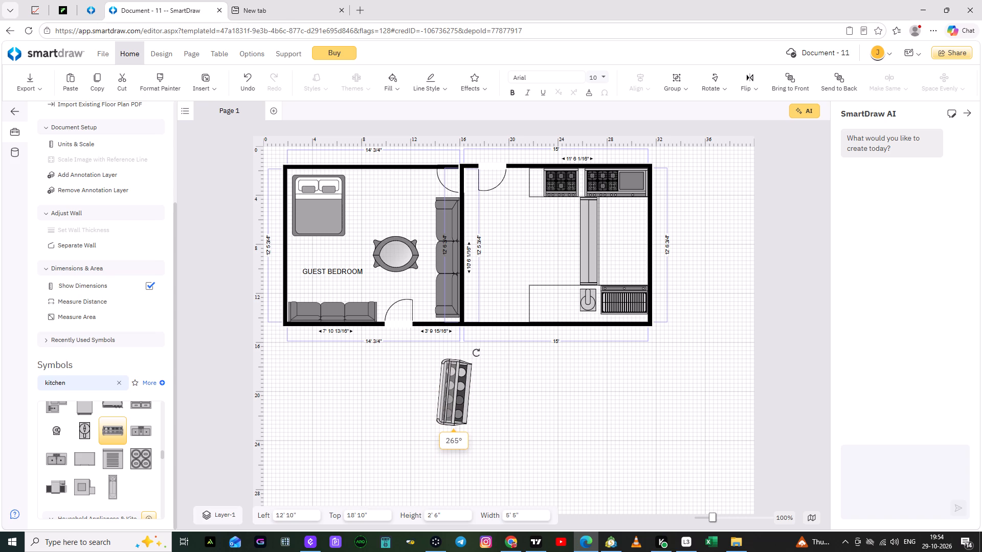
pyautogui.moveTo(476, 353); pyautogui.dragTo(475, 352)
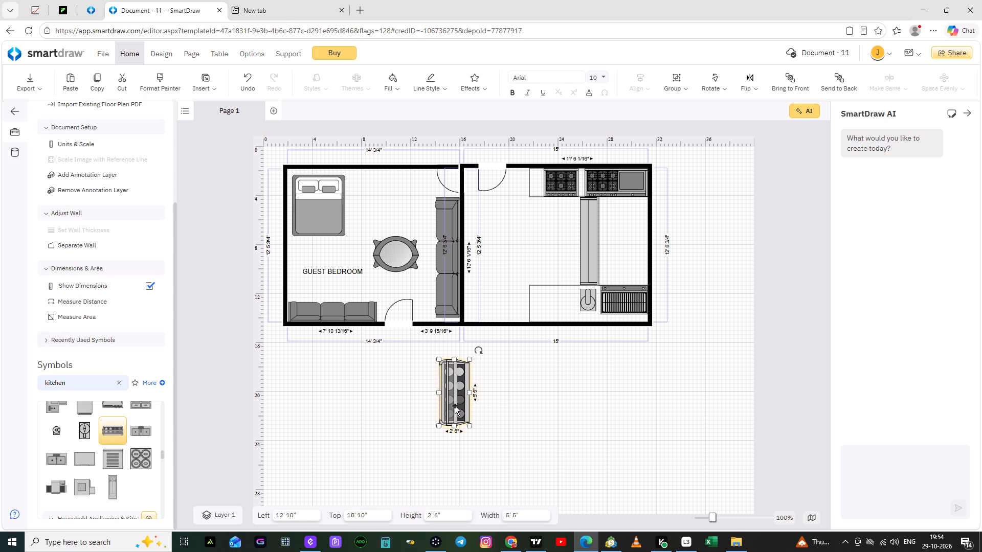
pyautogui.moveTo(451, 403); pyautogui.dragTo(534, 344)
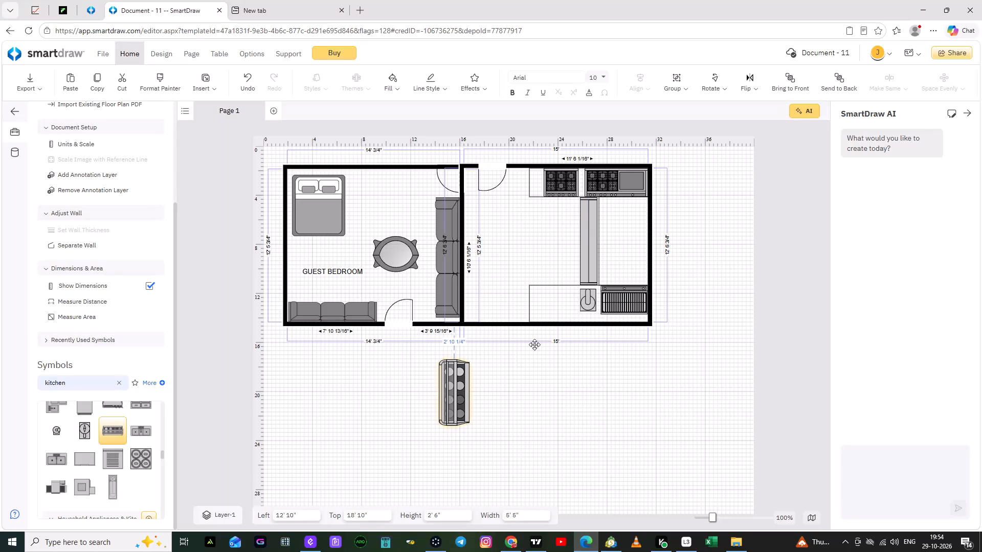
pyautogui.moveTo(534, 344); pyautogui.dragTo(614, 248)
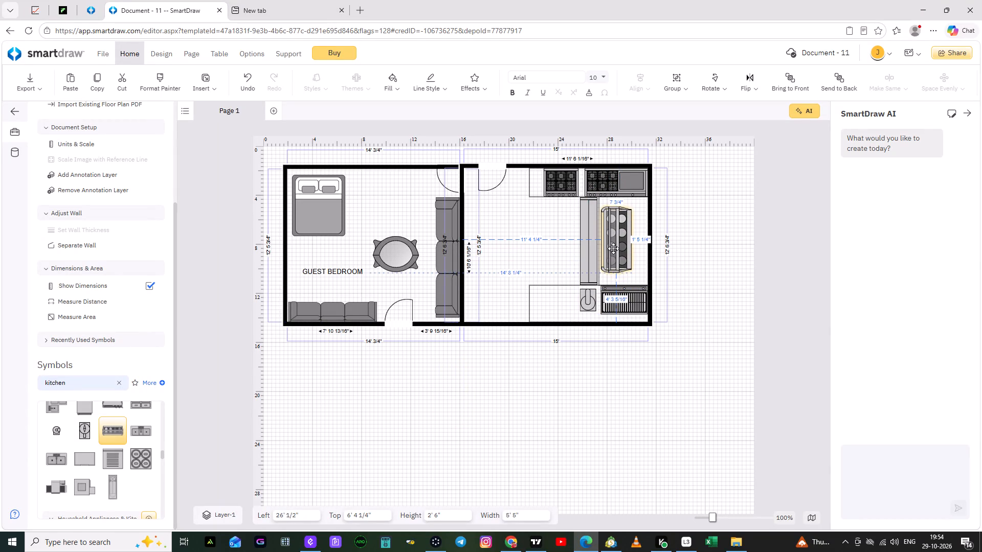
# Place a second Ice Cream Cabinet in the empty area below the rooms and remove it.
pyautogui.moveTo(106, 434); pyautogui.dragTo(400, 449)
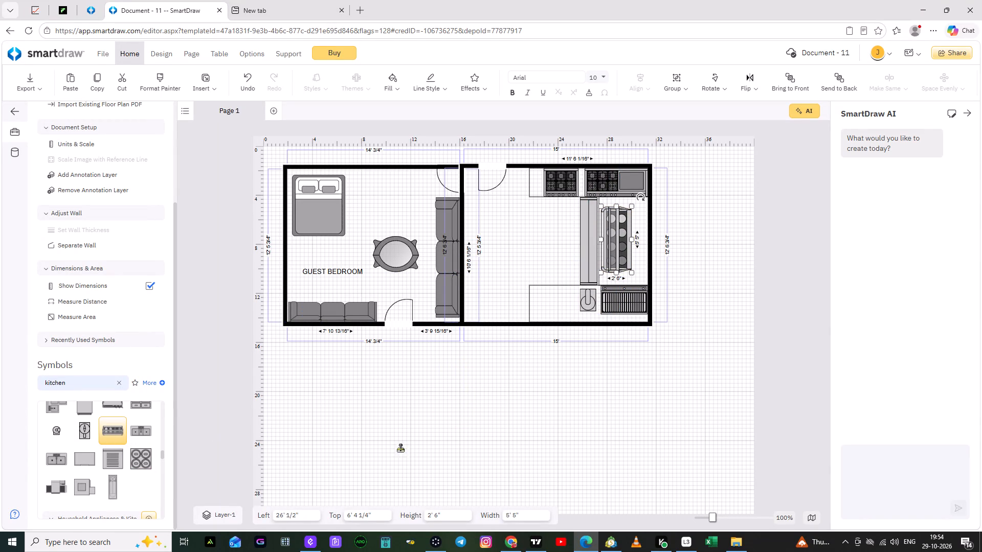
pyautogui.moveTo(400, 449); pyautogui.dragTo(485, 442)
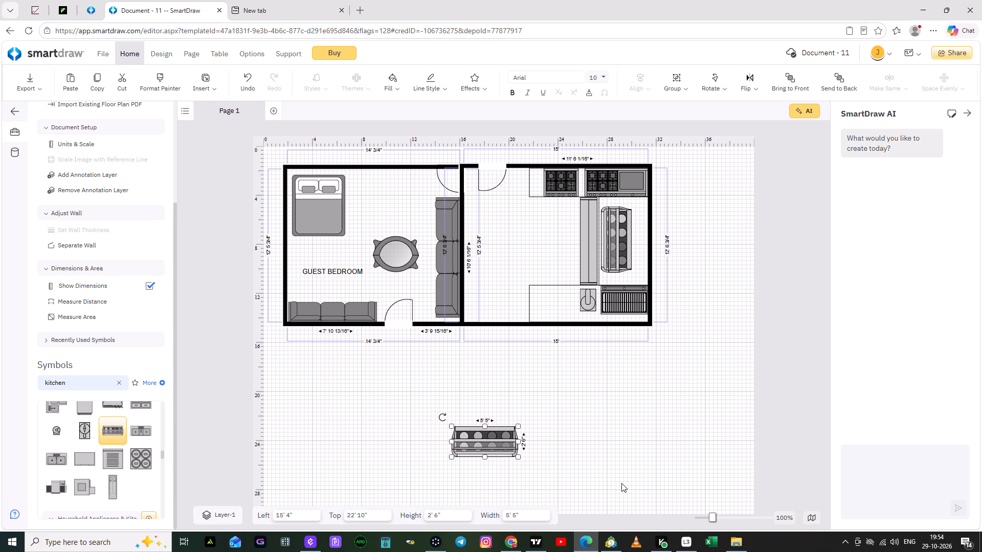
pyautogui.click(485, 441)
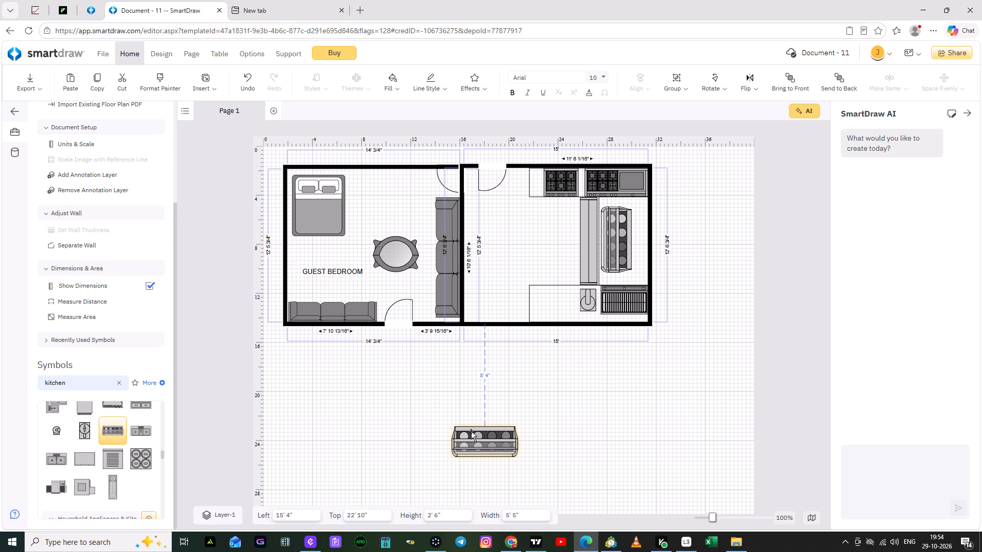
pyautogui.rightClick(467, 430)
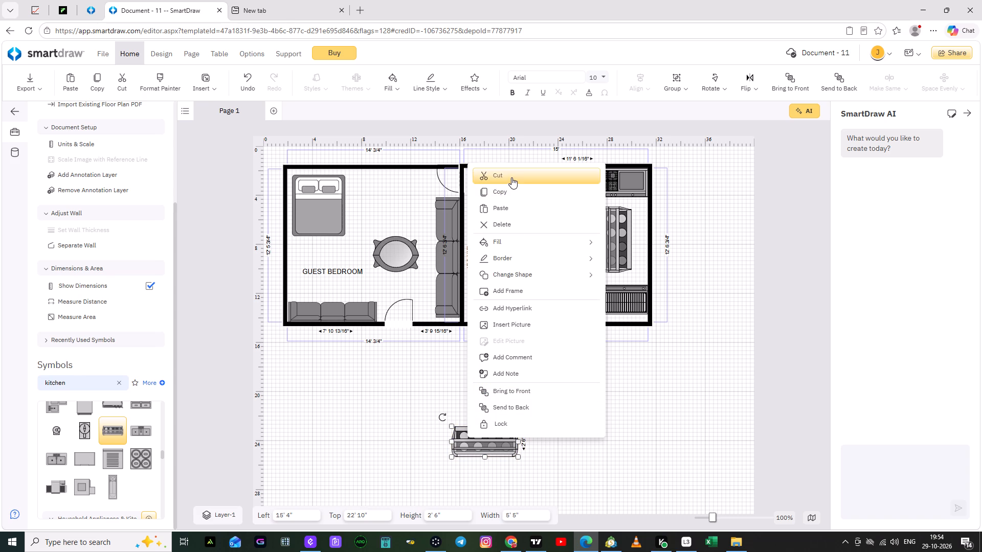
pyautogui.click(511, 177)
# Rotate the ice cream cabinet half a turn so its row of round tubs faces the storage rack.
pyautogui.click(610, 233)
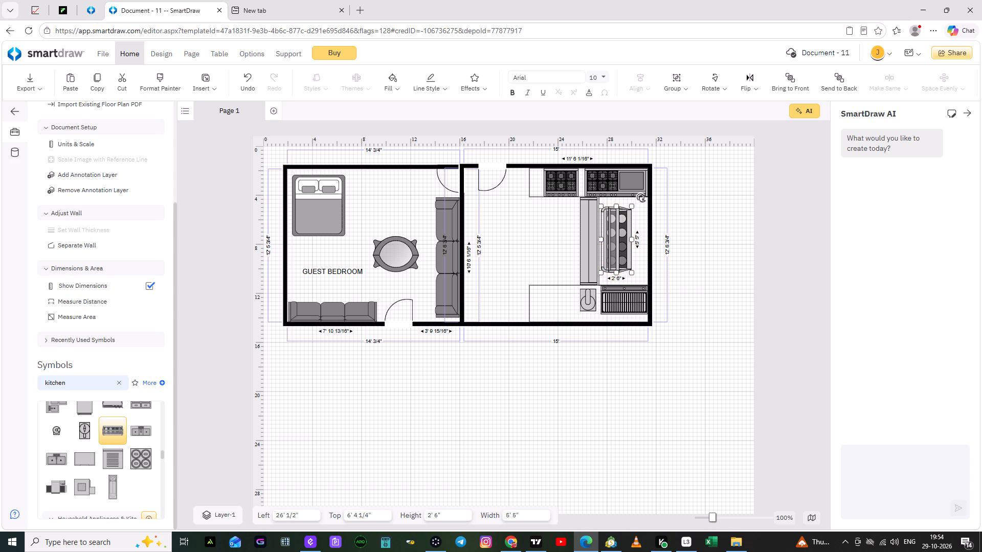
pyautogui.moveTo(642, 196); pyautogui.dragTo(619, 302)
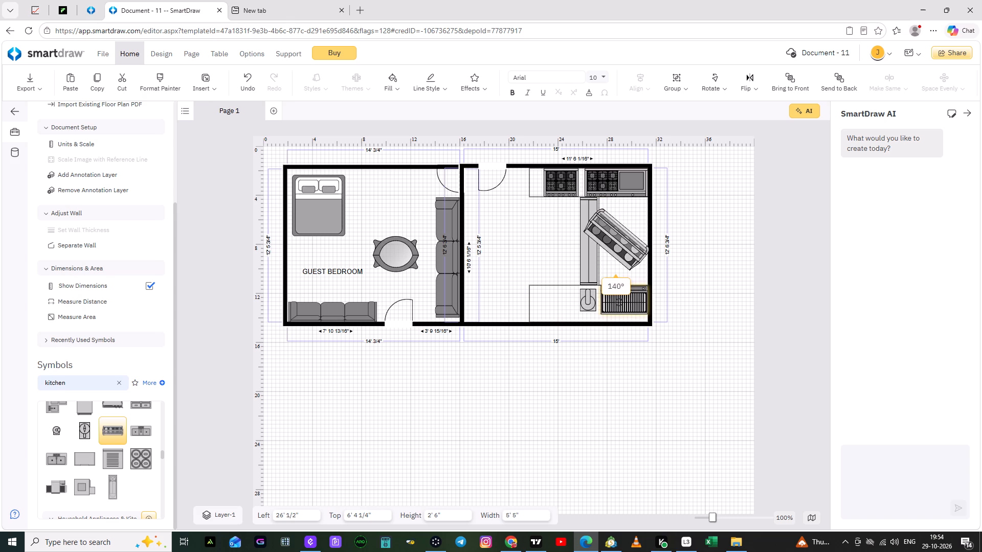
pyautogui.moveTo(619, 302); pyautogui.dragTo(583, 295)
pyautogui.click(613, 250)
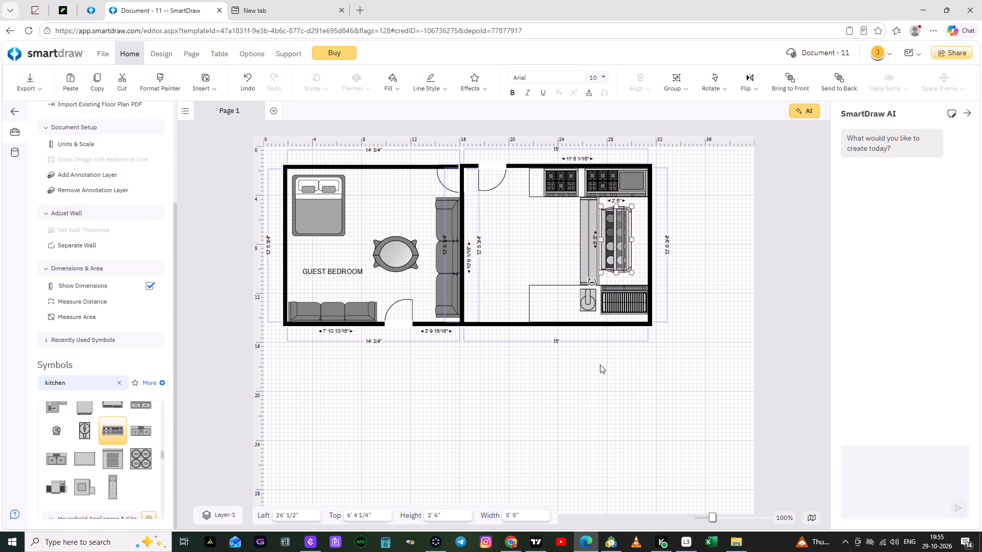
pyautogui.click(579, 395)
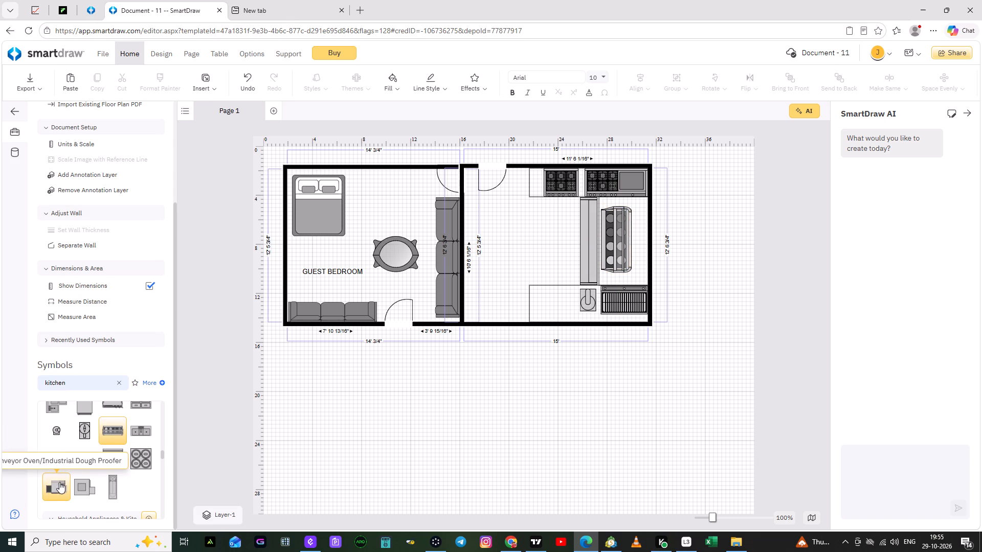
# Place a 2' 6" by 1' 4" Deep Fryer on the bottom counter, left of the food mixer, at 23' 4" left and 11' 6" top.
pyautogui.scroll(-1, 93, 462)
pyautogui.scroll(2, 93, 457)
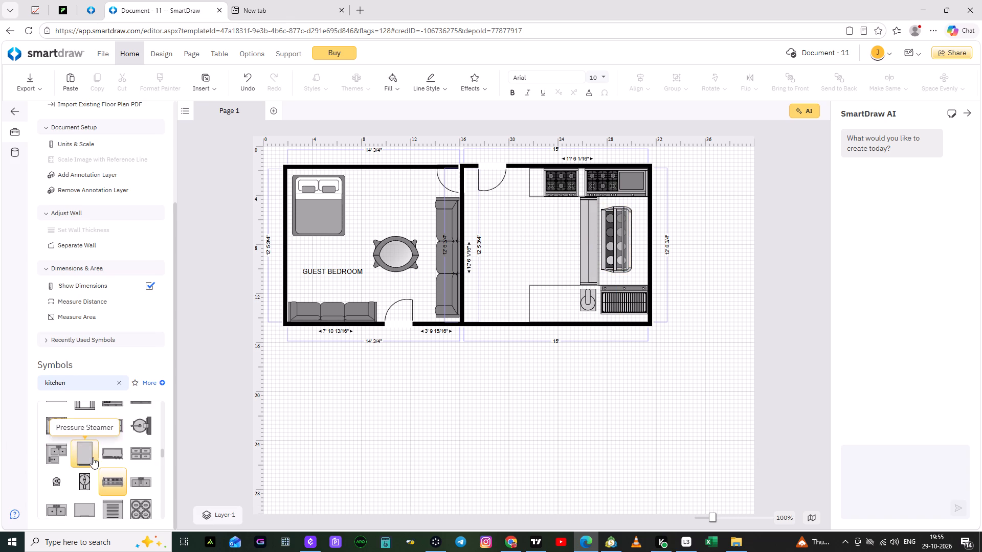
pyautogui.scroll(-2, 93, 457)
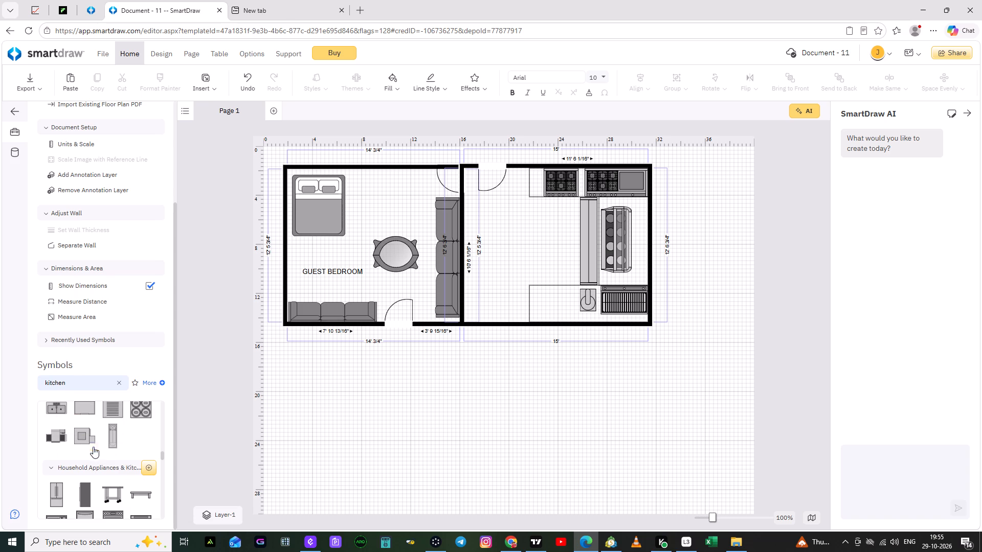
pyautogui.scroll(1, 93, 445)
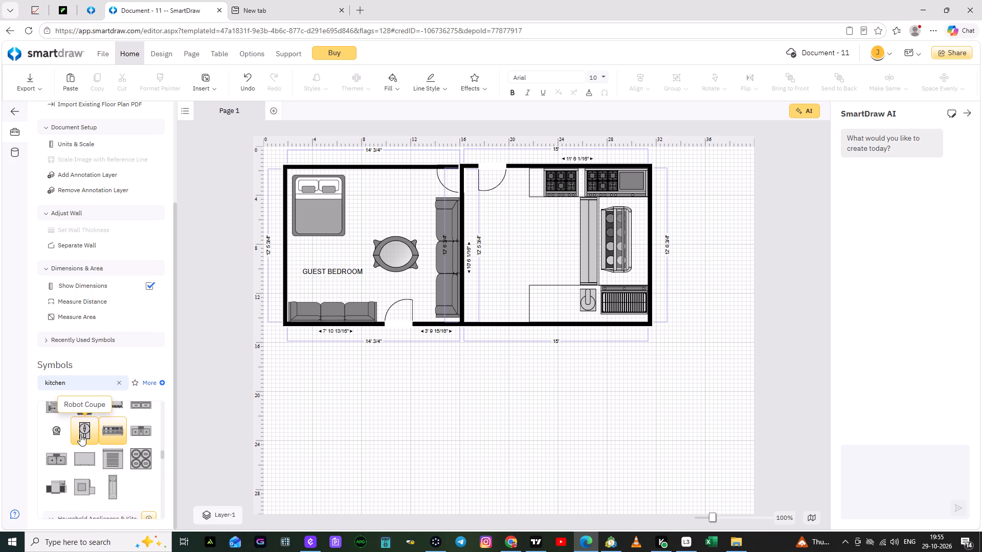
pyautogui.scroll(2, 80, 434)
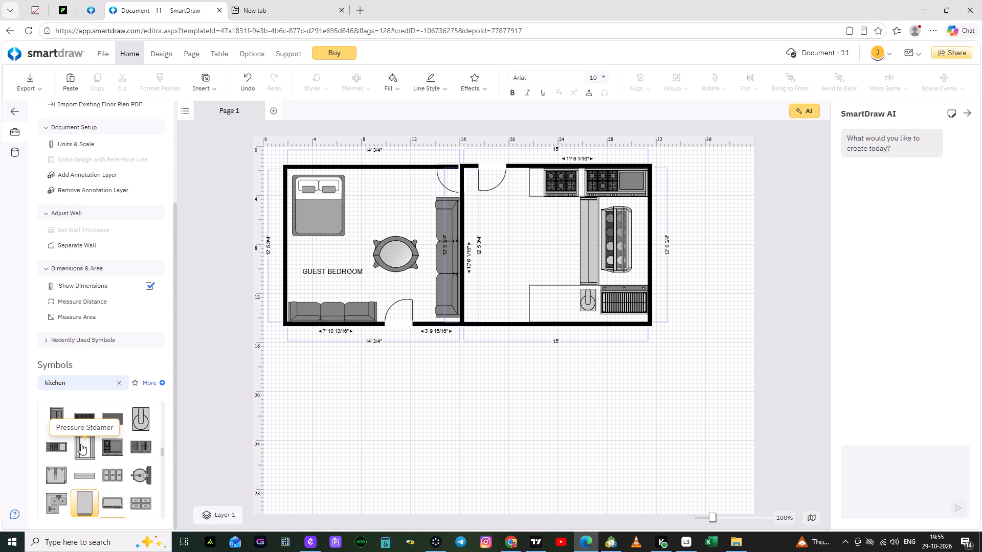
pyautogui.scroll(1, 85, 455)
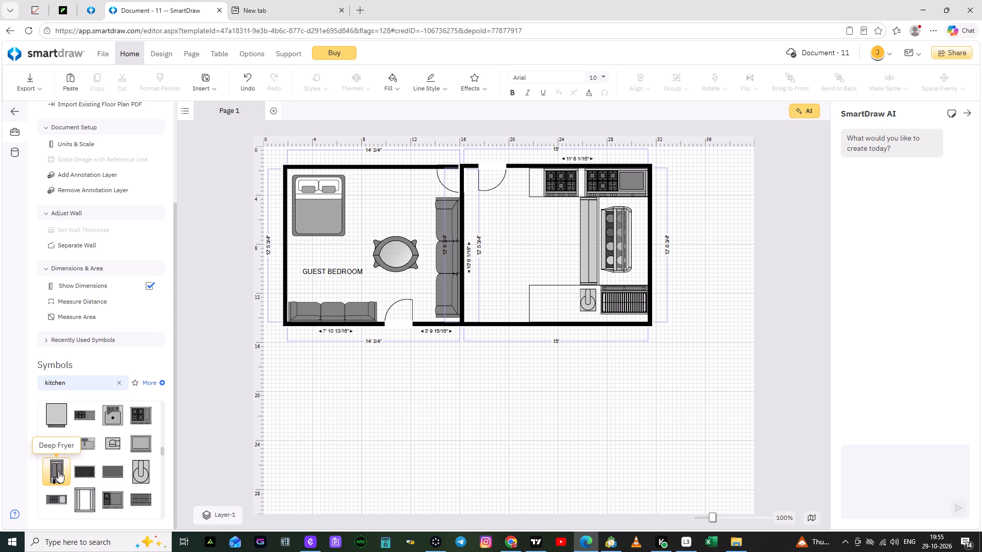
pyautogui.moveTo(58, 471); pyautogui.dragTo(407, 419)
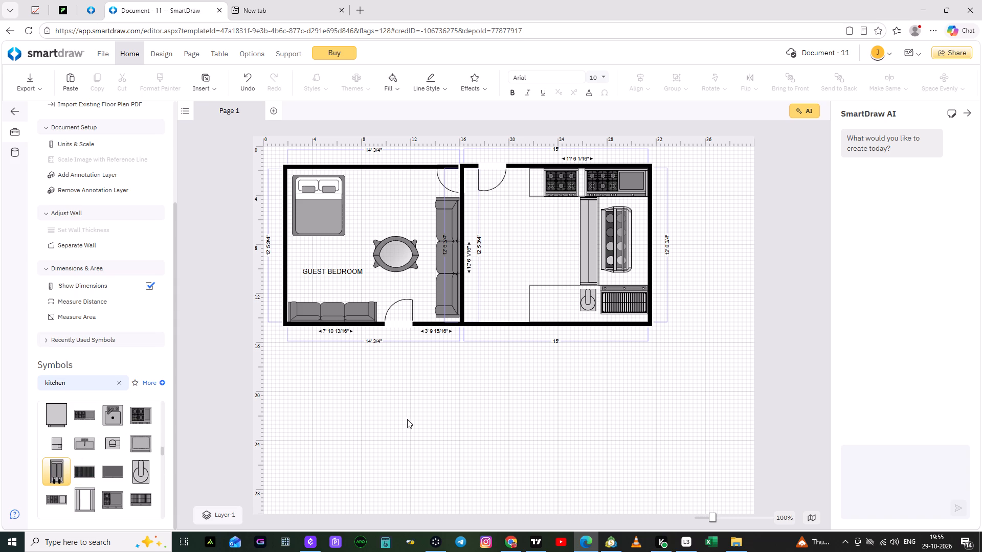
pyautogui.moveTo(407, 419); pyautogui.dragTo(513, 388)
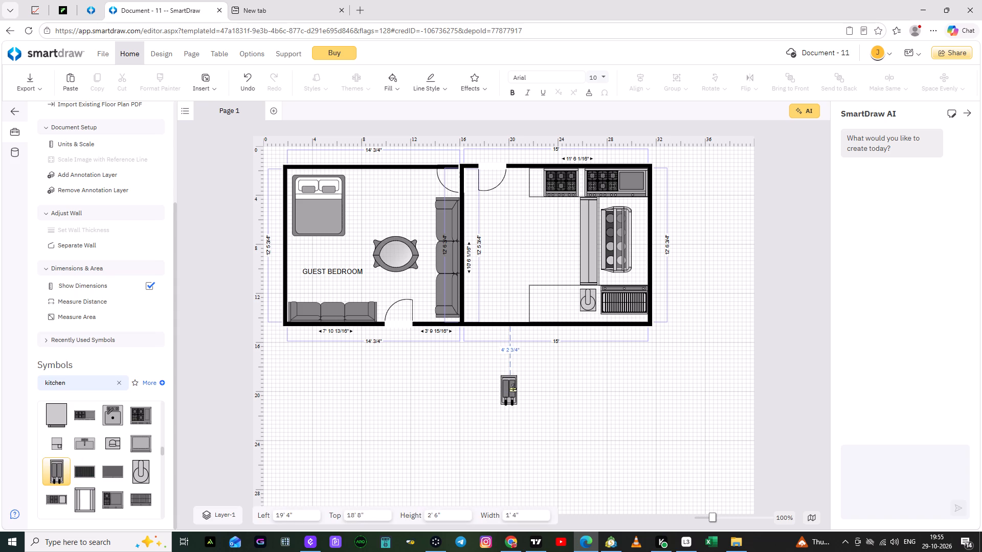
pyautogui.moveTo(513, 388); pyautogui.dragTo(557, 302)
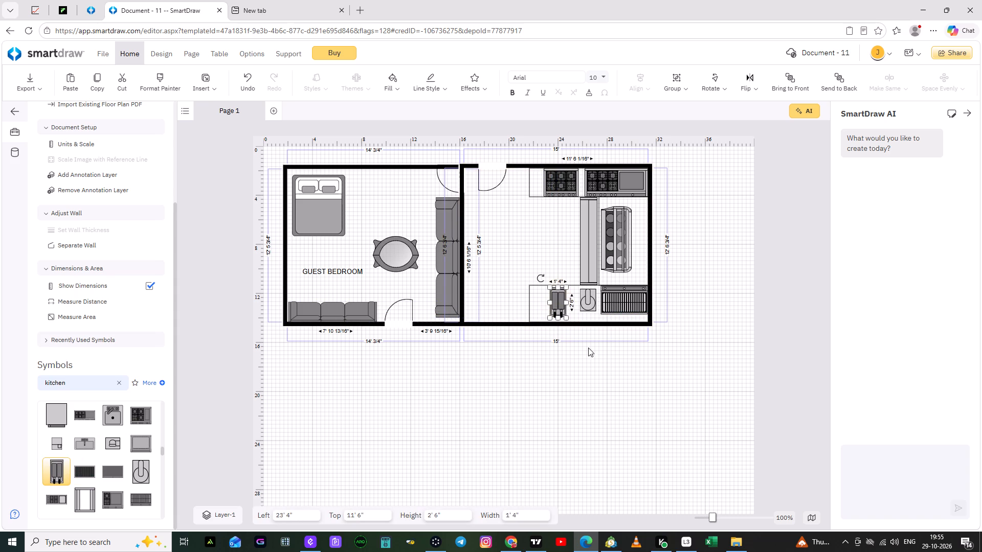
# Rotate the deep fryer half a turn and shift it slightly right, closer to the food mixer.
pyautogui.click(558, 297)
pyautogui.moveTo(540, 277); pyautogui.dragTo(578, 304)
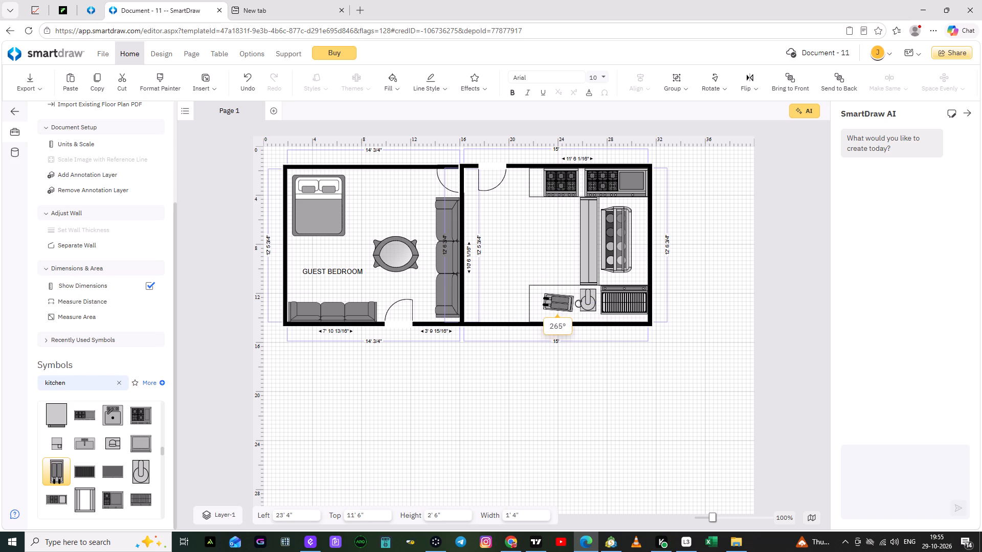
pyautogui.moveTo(578, 304); pyautogui.dragTo(580, 334)
pyautogui.click(568, 365)
pyautogui.moveTo(558, 305); pyautogui.dragTo(559, 305)
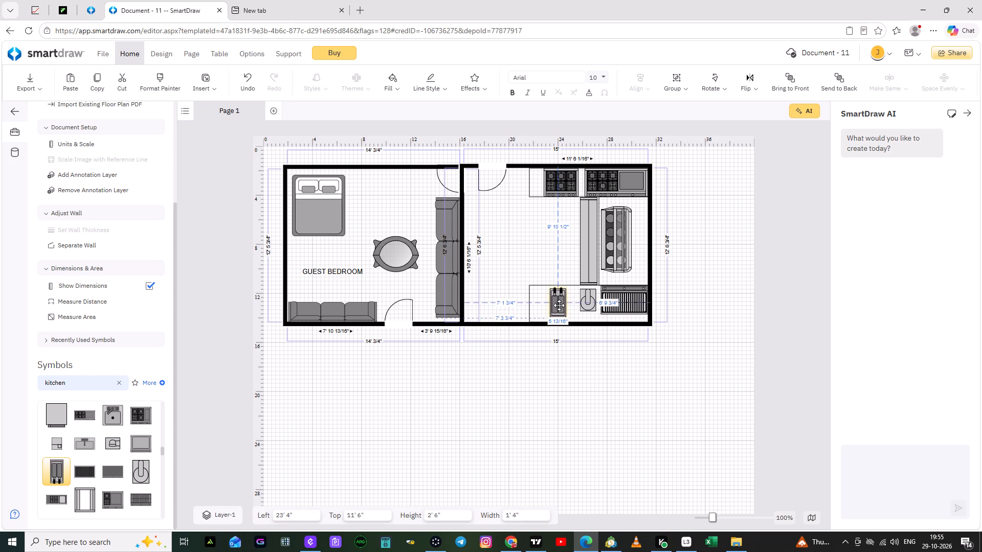
pyautogui.moveTo(559, 305); pyautogui.dragTo(566, 305)
pyautogui.click(525, 404)
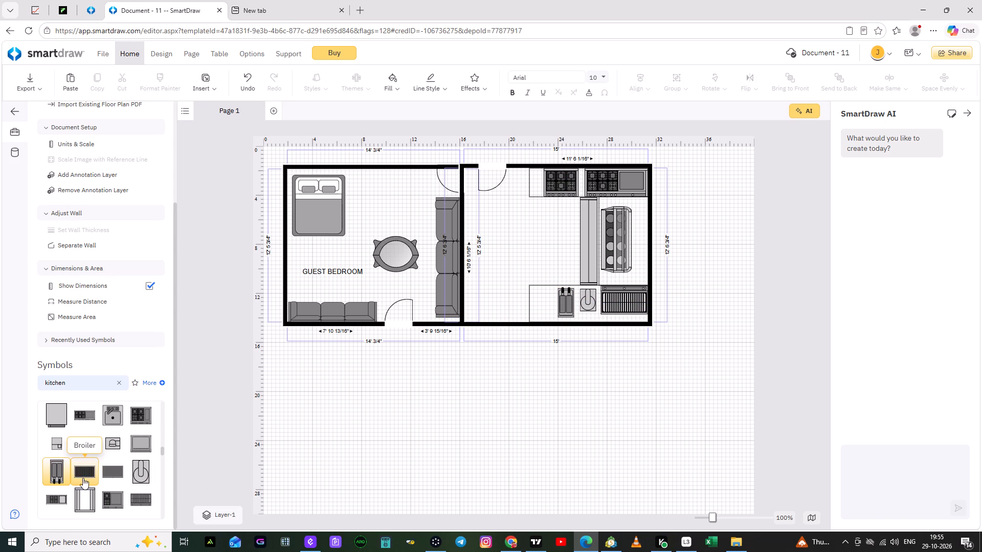
# Place the small 1' by 10" appliance symbol on the kitchen's bottom counter, left of the deep fryer, and rotate it half a turn.
pyautogui.moveTo(53, 446); pyautogui.dragTo(542, 322)
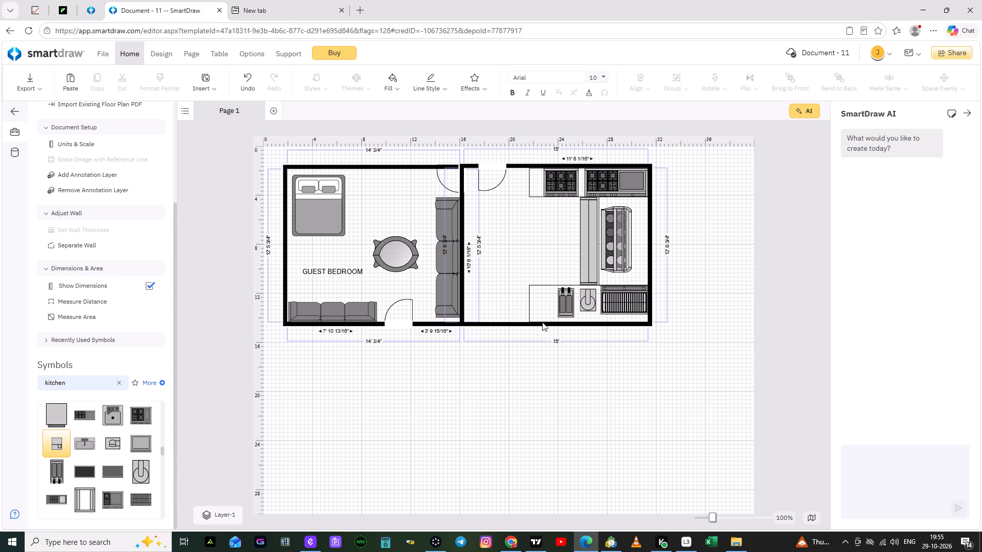
pyautogui.moveTo(542, 322); pyautogui.dragTo(544, 304)
pyautogui.click(539, 393)
pyautogui.click(547, 302)
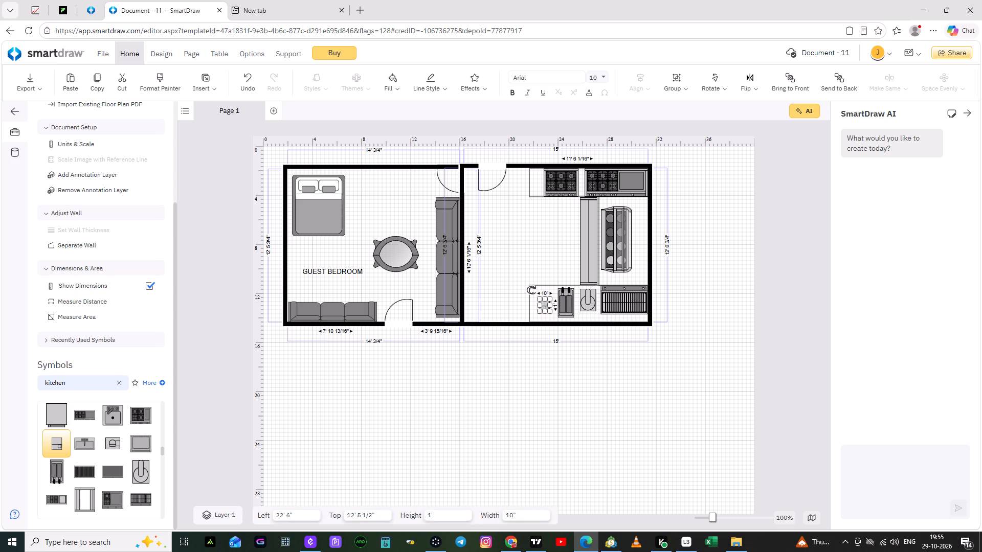
pyautogui.moveTo(532, 290); pyautogui.dragTo(564, 332)
pyautogui.moveTo(564, 332); pyautogui.dragTo(565, 332)
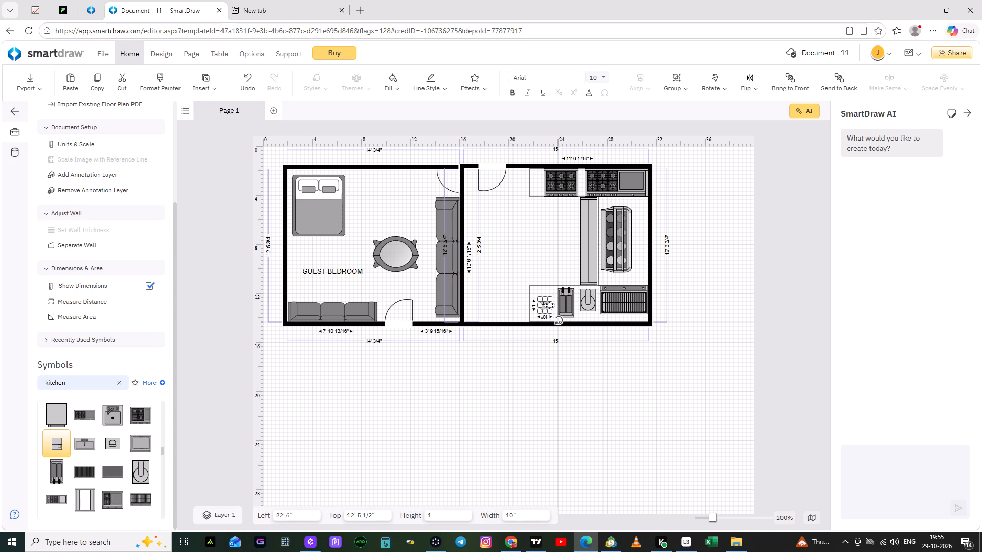
# Enlarge the new appliance beside the deep fryer to 1' 2" wide and about 2' 4 1/2" tall.
pyautogui.click(549, 305)
pyautogui.moveTo(546, 300); pyautogui.dragTo(546, 290)
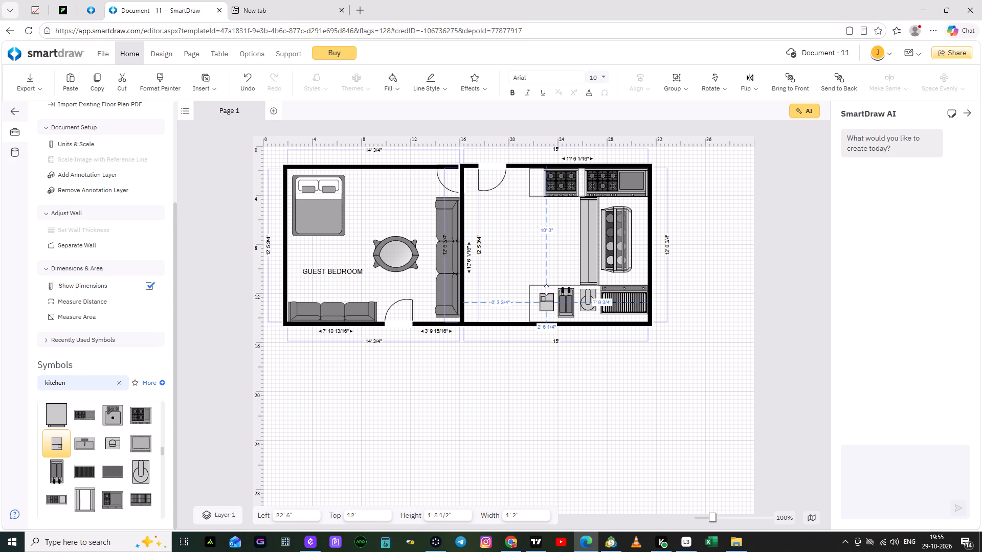
pyautogui.moveTo(546, 290); pyautogui.dragTo(547, 289)
pyautogui.click(555, 396)
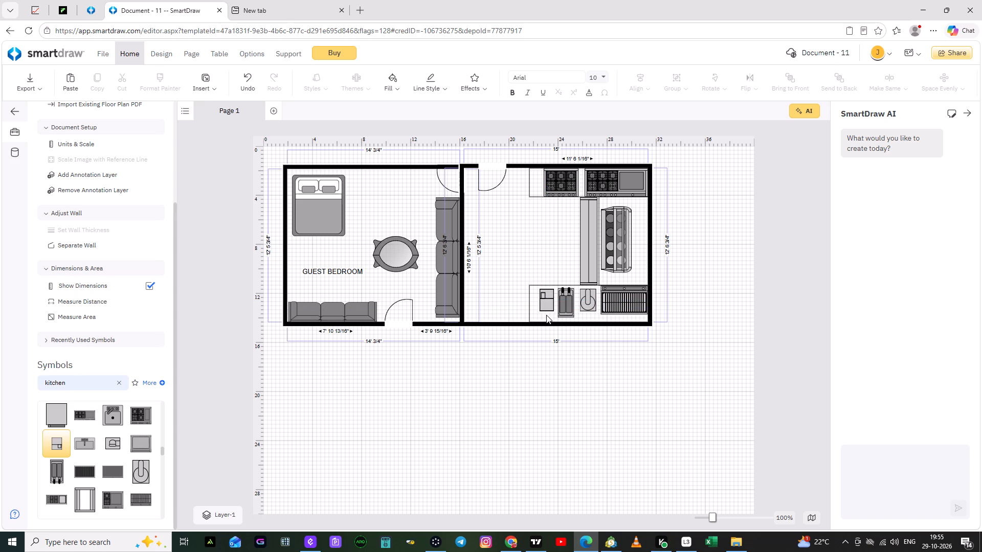
pyautogui.click(545, 308)
pyautogui.click(546, 312)
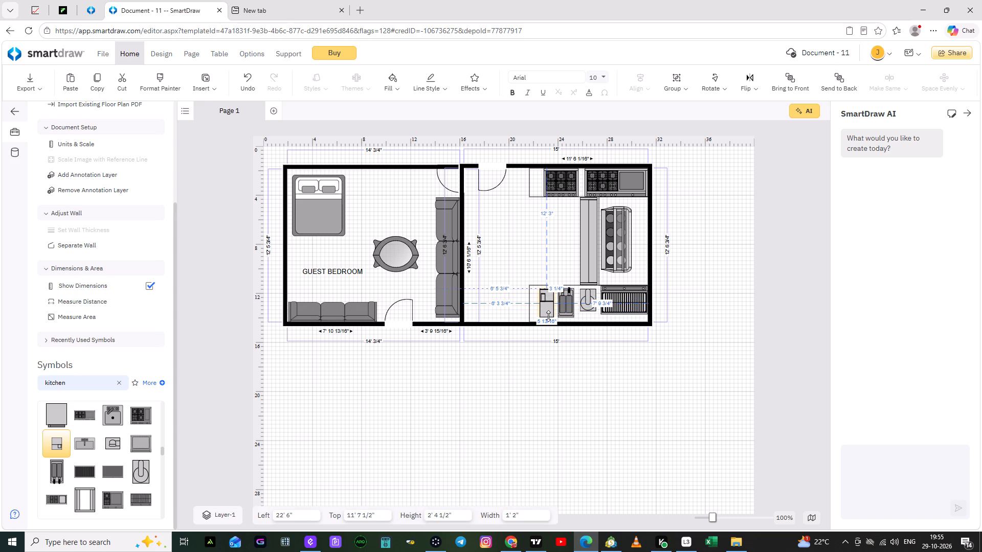
pyautogui.click(557, 399)
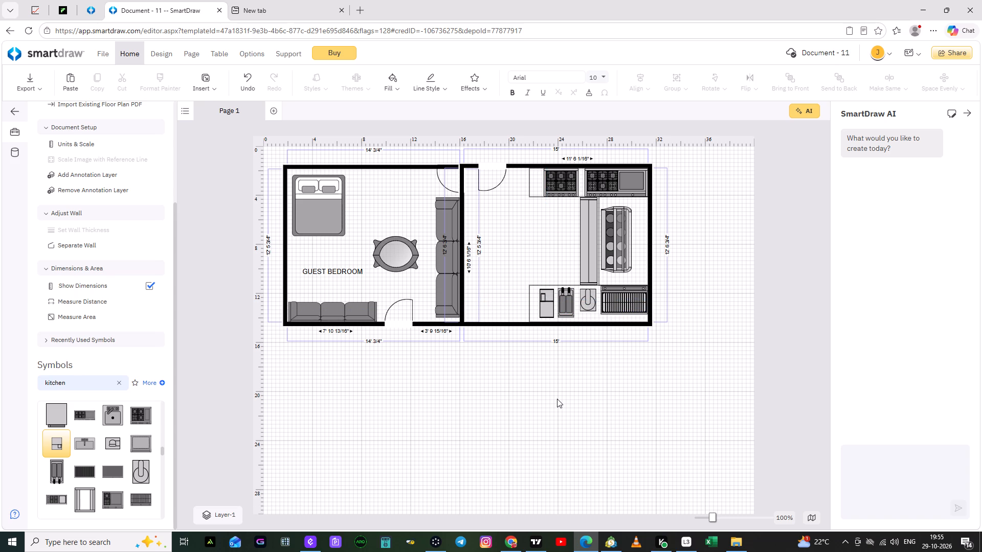
# Stretch the food mixer's lower edge toward the bottom wall, in line with the neighbouring appliances.
pyautogui.click(589, 304)
pyautogui.moveTo(587, 312); pyautogui.dragTo(590, 313)
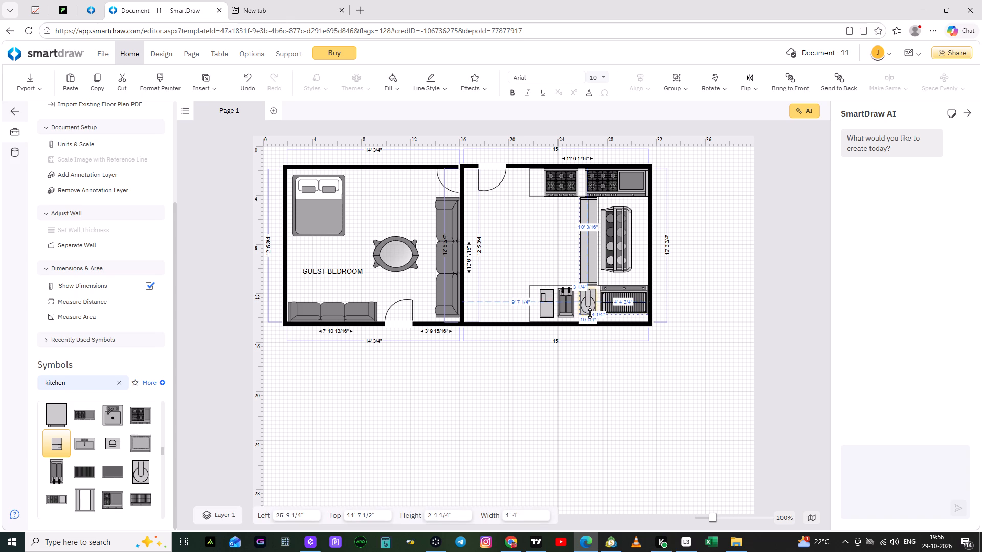
pyautogui.moveTo(590, 313); pyautogui.dragTo(591, 315)
pyautogui.moveTo(591, 315); pyautogui.dragTo(591, 317)
pyautogui.click(590, 395)
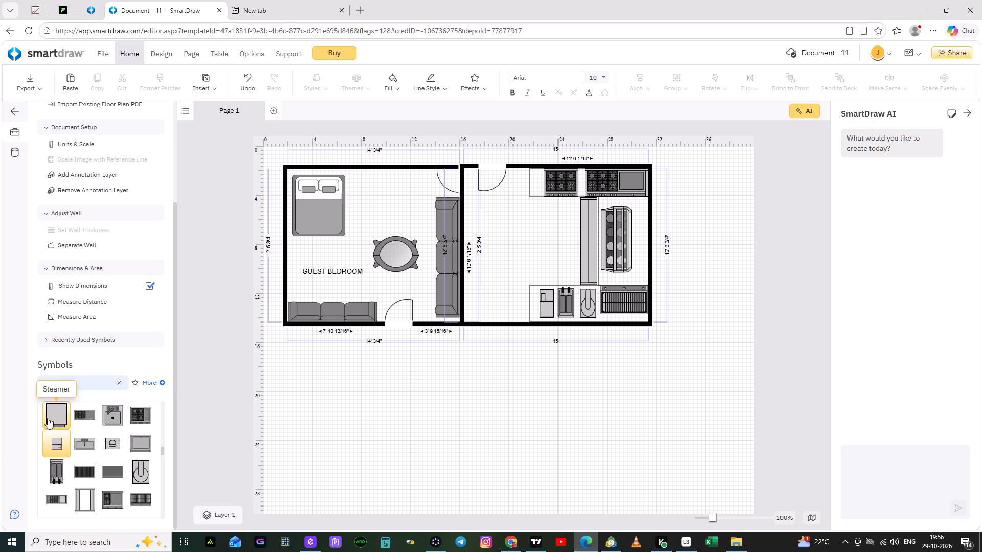
# Place a 15' by 15' Square Room outline in the empty area below the existing rooms.
pyautogui.scroll(4, 49, 418)
pyautogui.scroll(11, 84, 448)
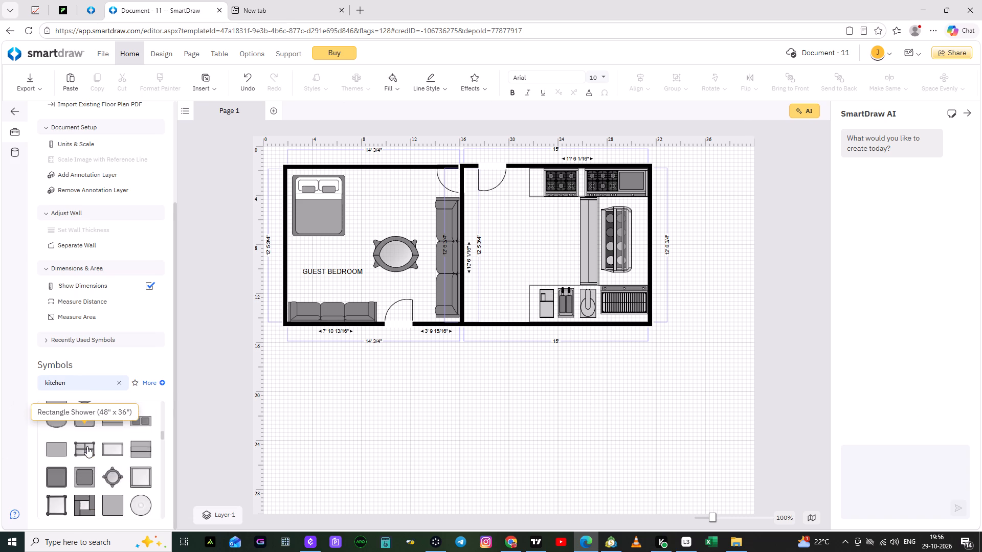
pyautogui.scroll(5, 87, 446)
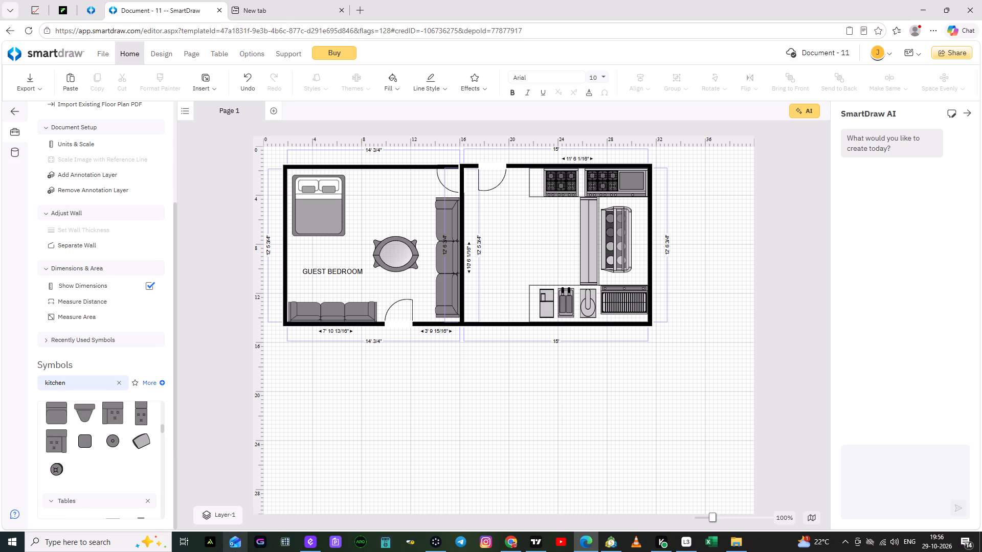
pyautogui.scroll(6, 100, 444)
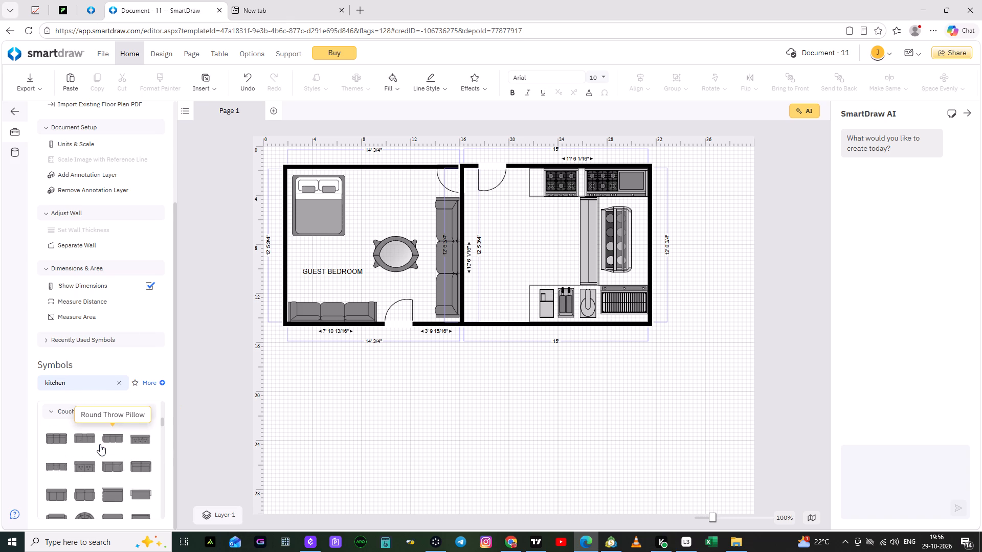
pyautogui.scroll(15, 100, 444)
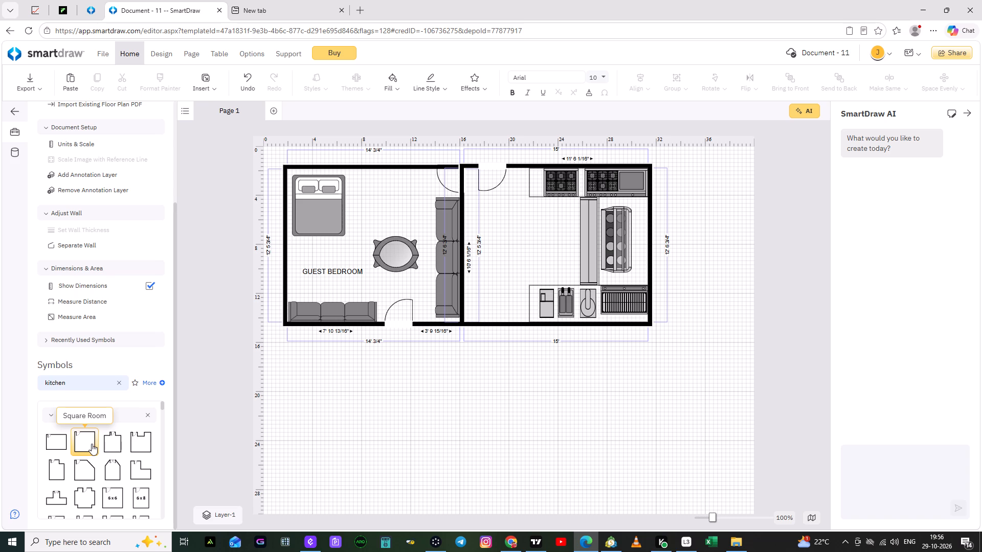
pyautogui.moveTo(92, 444); pyautogui.dragTo(477, 422)
pyautogui.click(702, 406)
pyautogui.moveTo(455, 452); pyautogui.dragTo(617, 419)
pyautogui.click(420, 398)
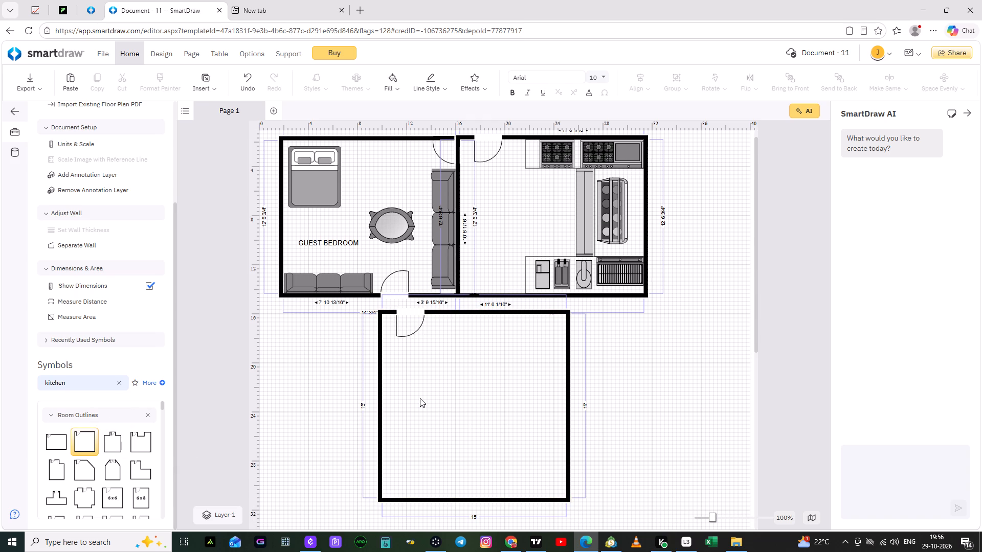
# Move the square room against the kitchen's right wall, at 31' 8" left and 1' 9 1/2" top.
pyautogui.click(382, 392)
pyautogui.moveTo(380, 394); pyautogui.dragTo(488, 386)
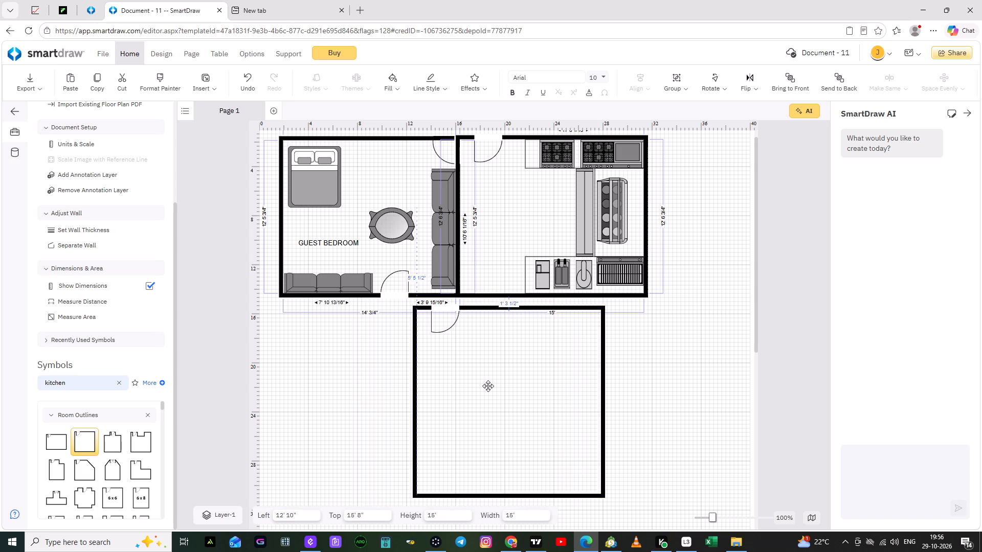
pyautogui.moveTo(488, 386); pyautogui.dragTo(585, 251)
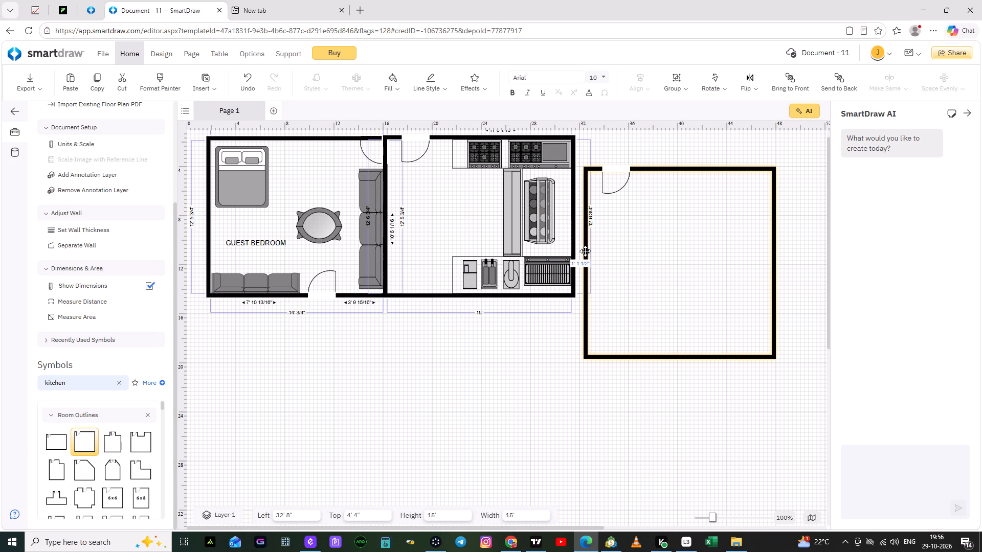
pyautogui.moveTo(585, 251); pyautogui.dragTo(577, 221)
pyautogui.click(577, 399)
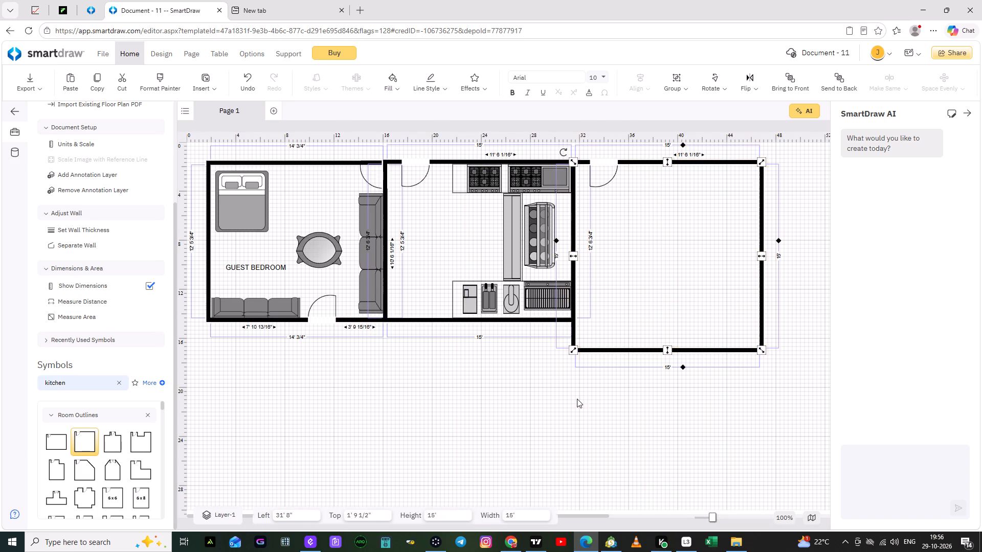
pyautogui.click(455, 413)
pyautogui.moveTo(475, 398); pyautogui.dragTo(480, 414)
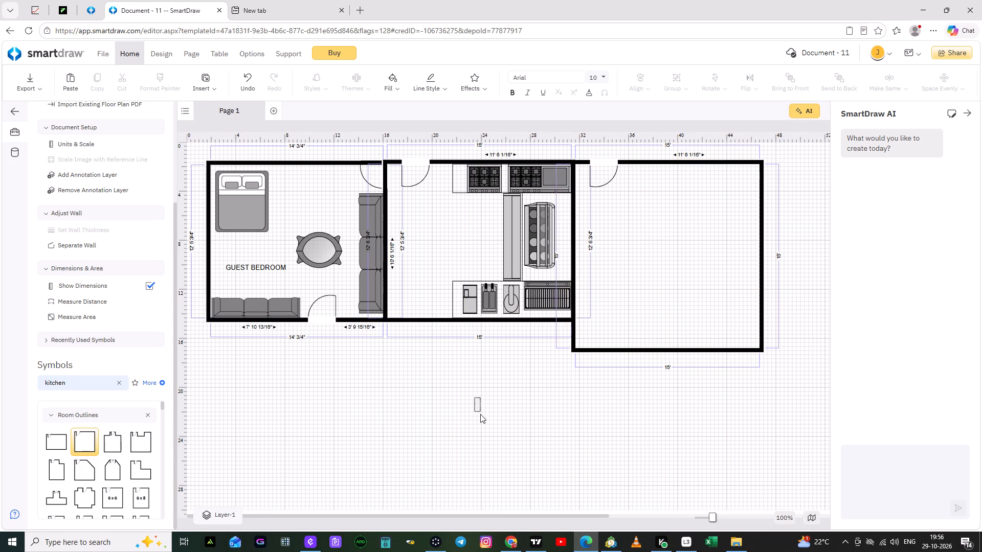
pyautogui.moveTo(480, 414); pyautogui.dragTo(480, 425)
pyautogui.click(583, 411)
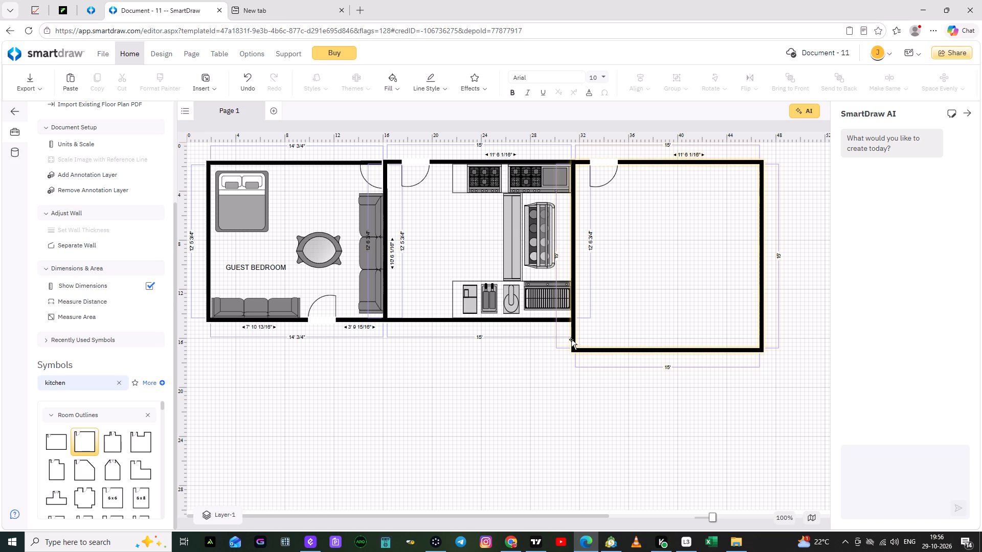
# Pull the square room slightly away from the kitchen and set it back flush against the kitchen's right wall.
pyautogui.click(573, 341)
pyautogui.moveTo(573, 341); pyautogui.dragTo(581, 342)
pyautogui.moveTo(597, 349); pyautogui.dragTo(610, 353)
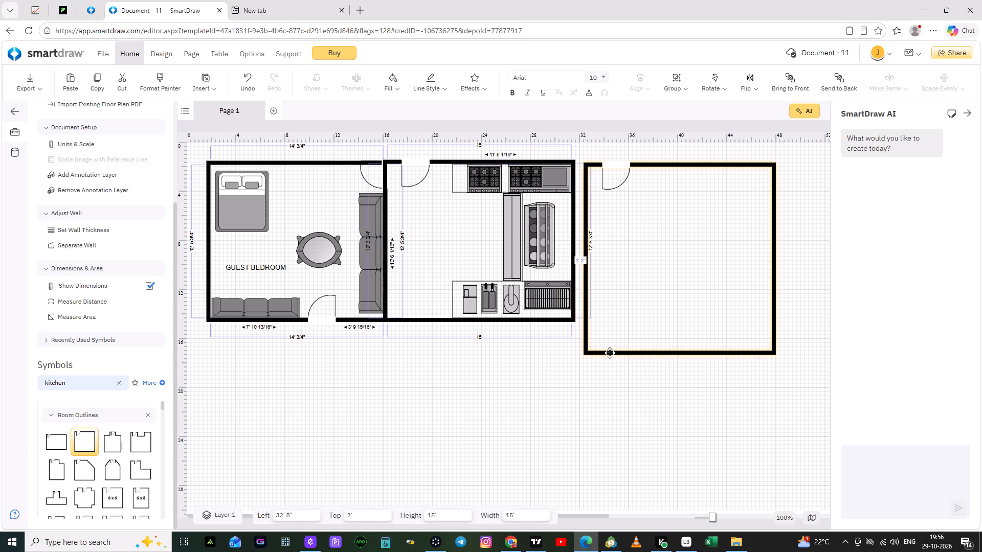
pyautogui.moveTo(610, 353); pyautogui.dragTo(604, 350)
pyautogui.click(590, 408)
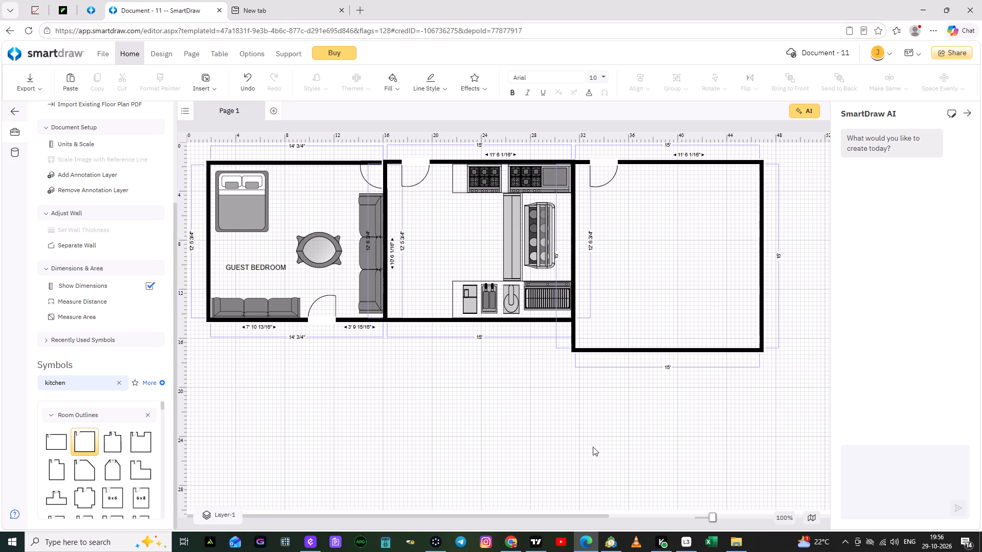
# Shorten the square room to a height of 12' 7" so its bottom wall lines up with the kitchen's.
pyautogui.click(632, 295)
pyautogui.click(658, 349)
pyautogui.moveTo(665, 350); pyautogui.dragTo(666, 329)
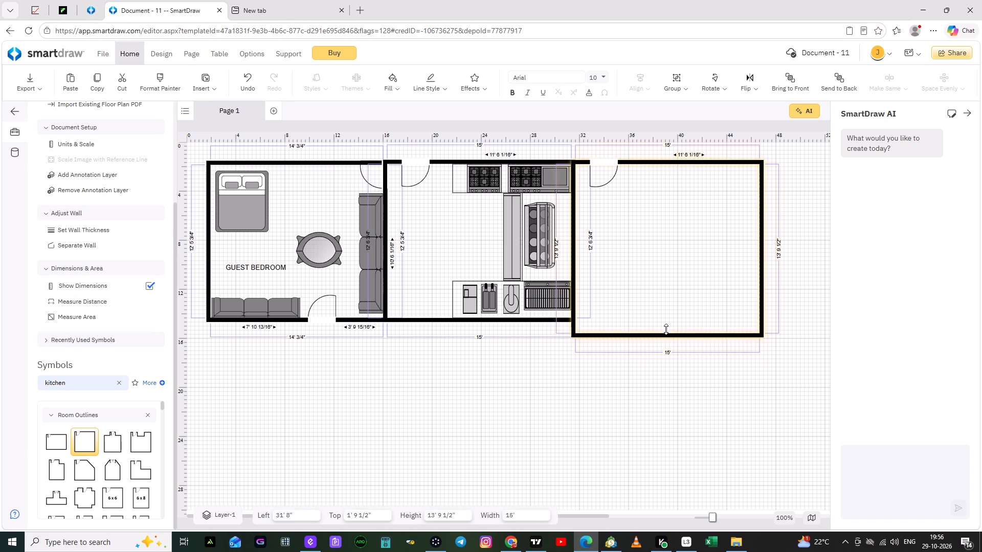
pyautogui.moveTo(666, 329); pyautogui.dragTo(666, 320)
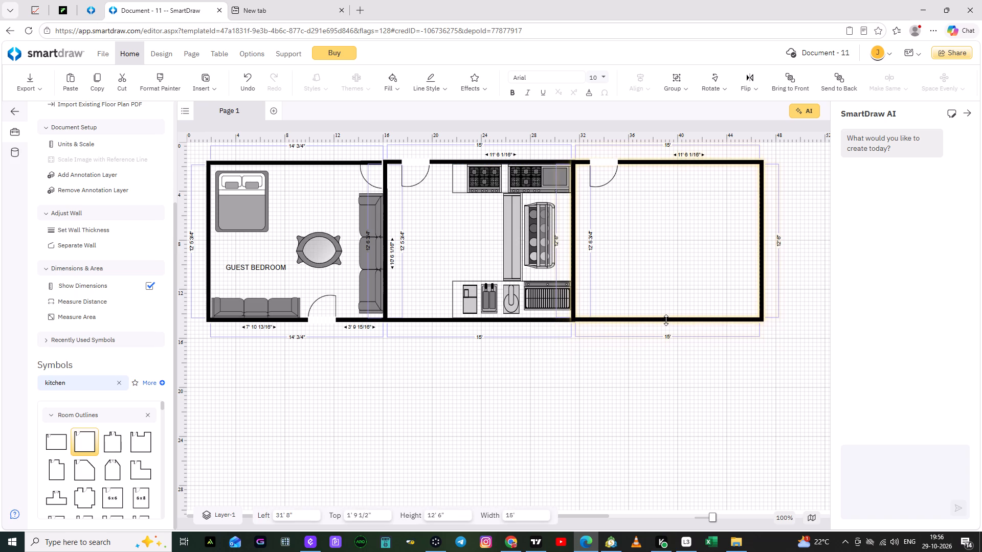
pyautogui.moveTo(666, 320); pyautogui.dragTo(668, 321)
pyautogui.click(640, 419)
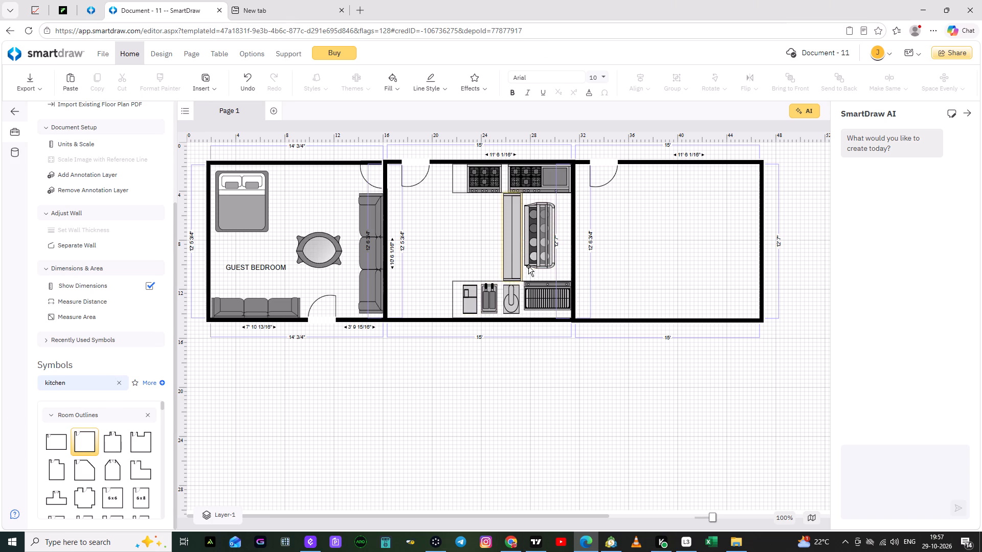
# Copy the kitchen's long storage rack into the new room and set it against the right wall at the upper corner.
pyautogui.rightClick(512, 244)
pyautogui.click(542, 282)
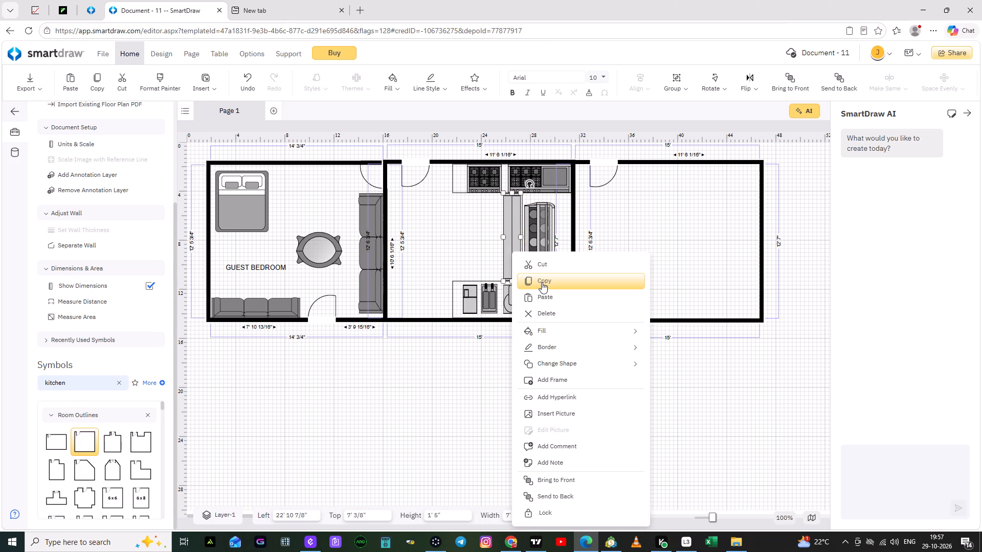
pyautogui.rightClick(633, 229)
pyautogui.click(668, 250)
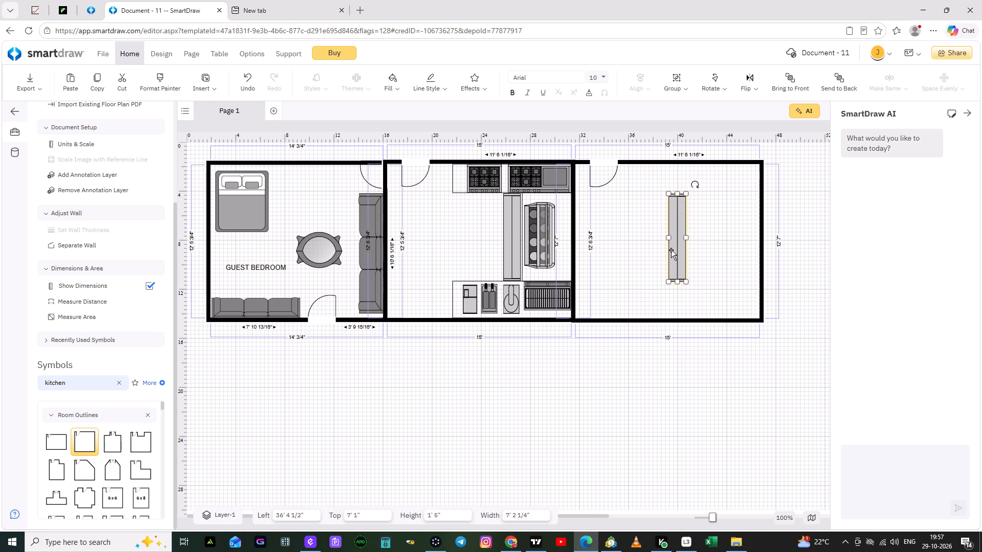
pyautogui.moveTo(672, 245); pyautogui.dragTo(746, 212)
pyautogui.click(658, 425)
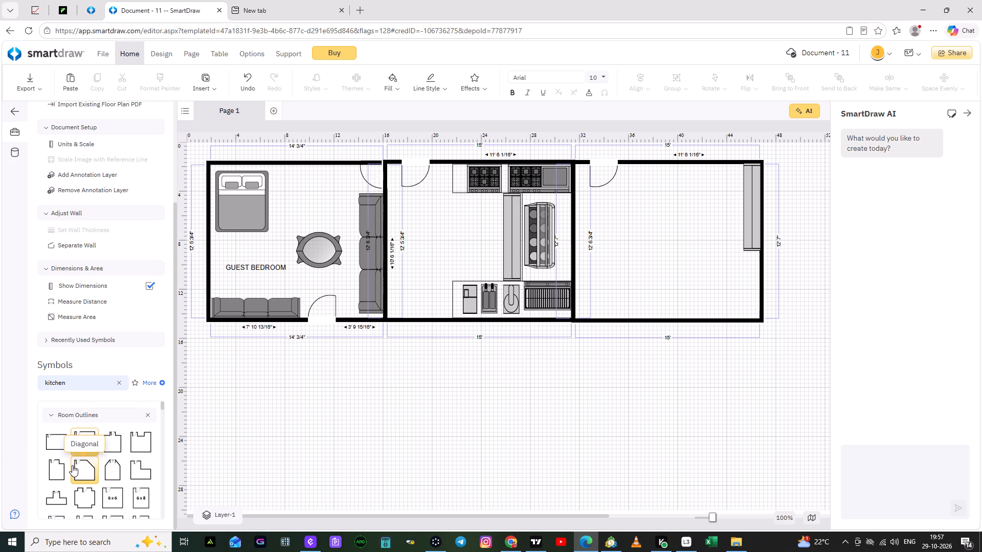
# Place an Alberta King/Alaskan Queen bed in the empty area below the third room.
pyautogui.scroll(-10, 72, 465)
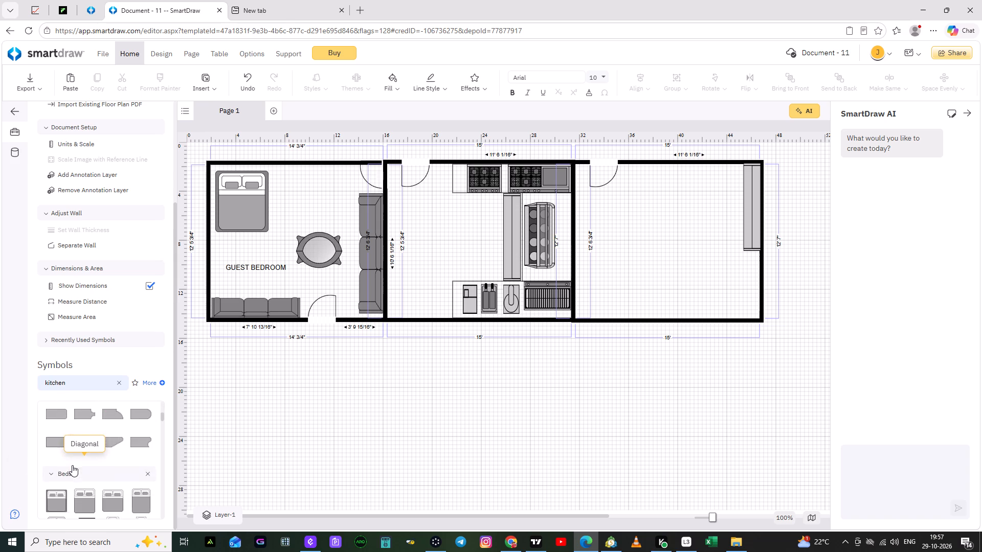
pyautogui.scroll(-3, 72, 465)
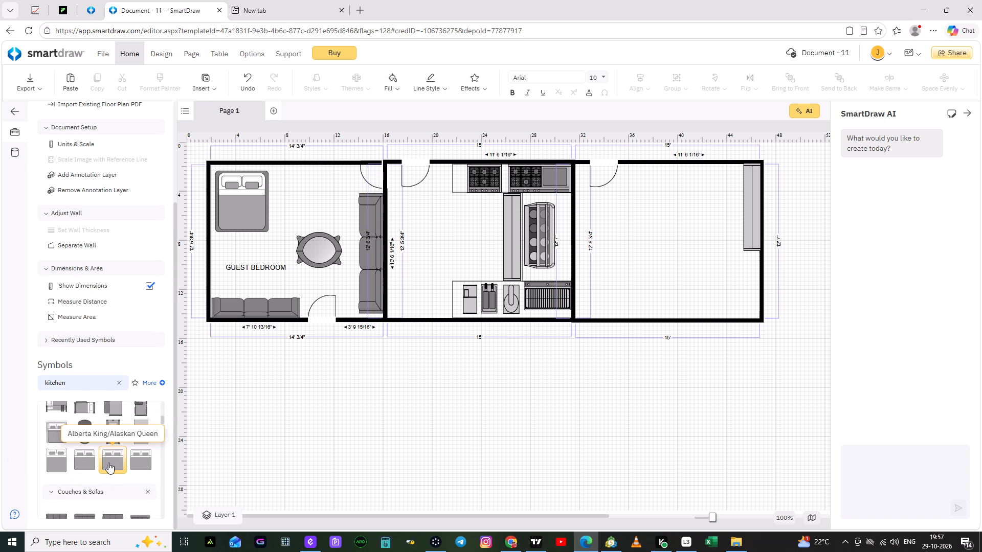
pyautogui.moveTo(108, 463); pyautogui.dragTo(345, 409)
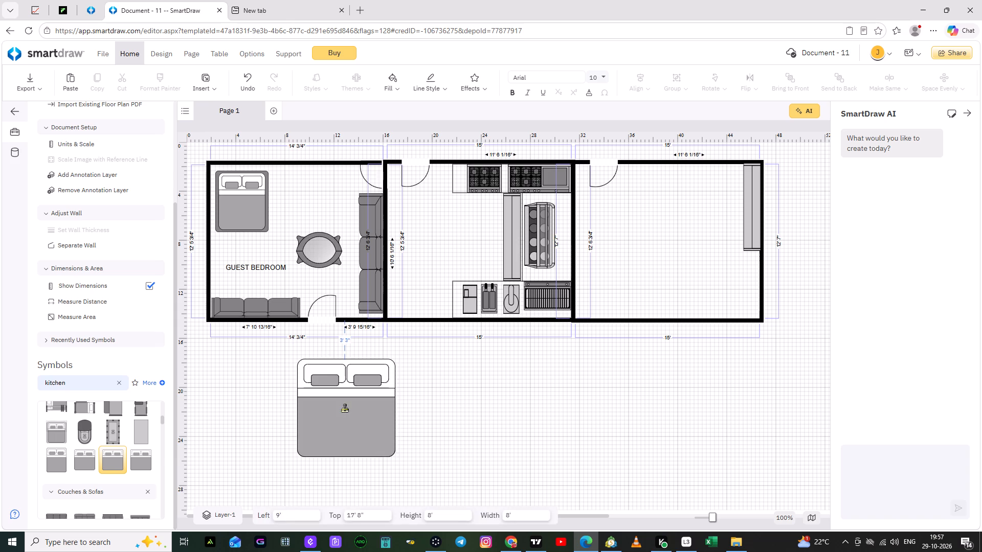
pyautogui.moveTo(345, 409); pyautogui.dragTo(587, 410)
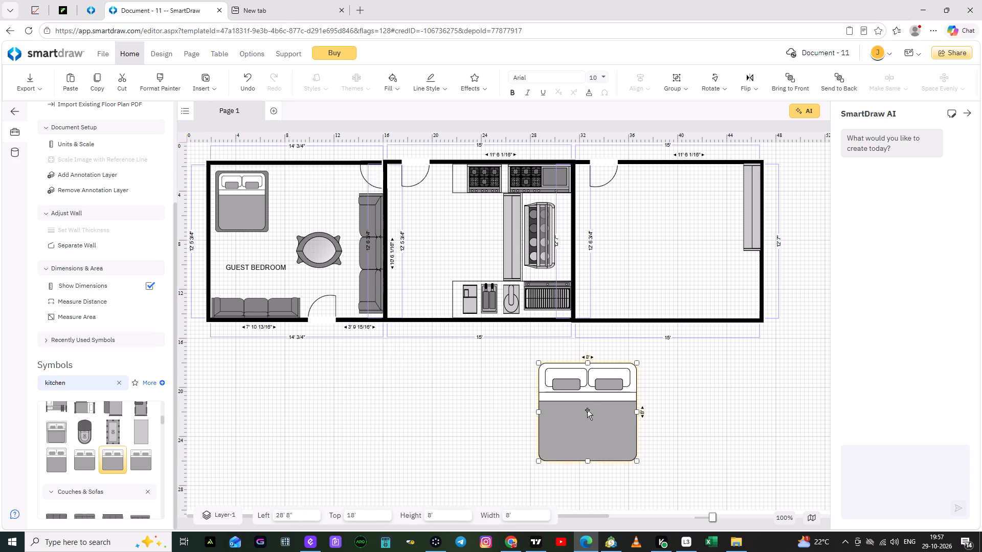
# Resize the new bed to a height of 7' and a width of 6' 4".
pyautogui.click(588, 411)
pyautogui.click(589, 363)
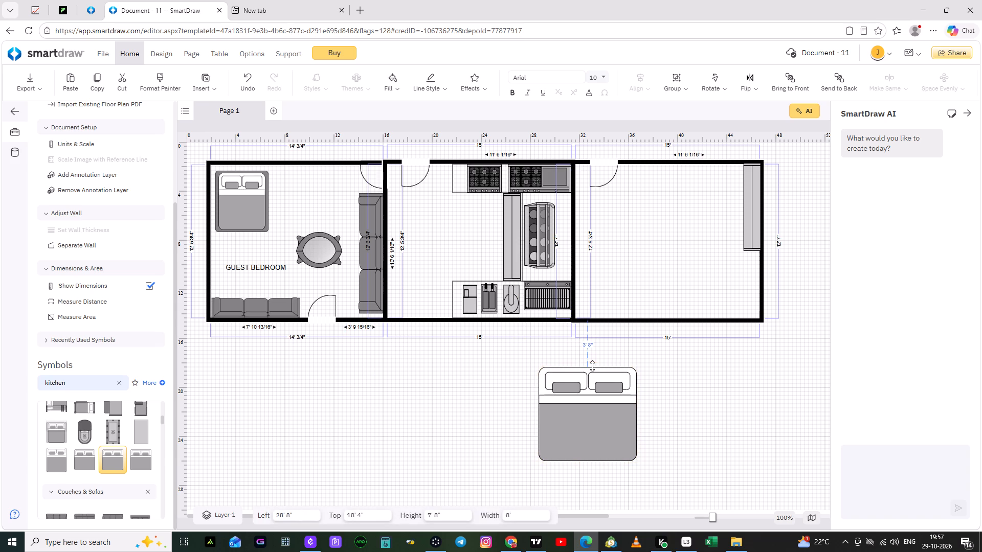
pyautogui.click(611, 416)
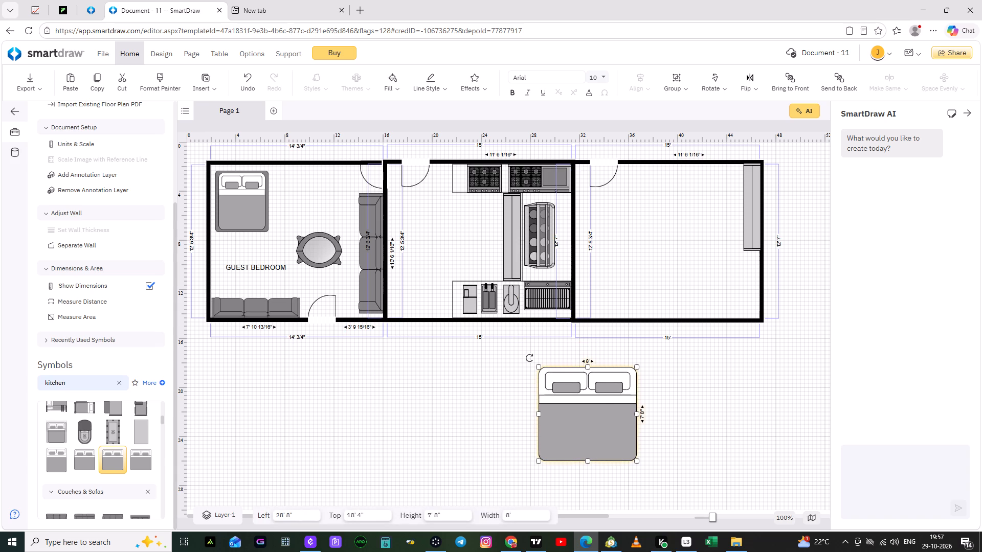
pyautogui.moveTo(639, 415); pyautogui.dragTo(624, 415)
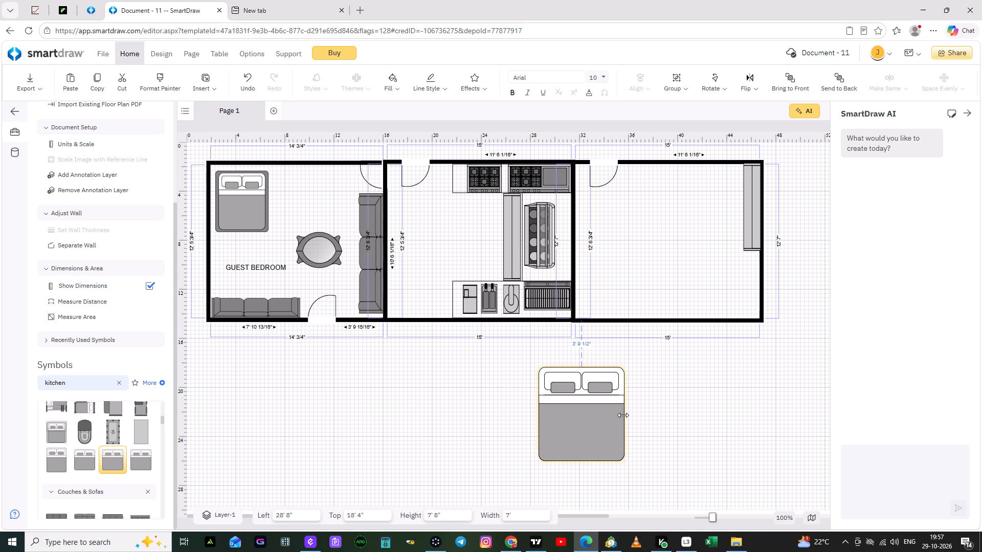
pyautogui.click(579, 427)
pyautogui.moveTo(581, 461); pyautogui.dragTo(581, 453)
pyautogui.click(558, 418)
pyautogui.moveTo(538, 410); pyautogui.dragTo(540, 410)
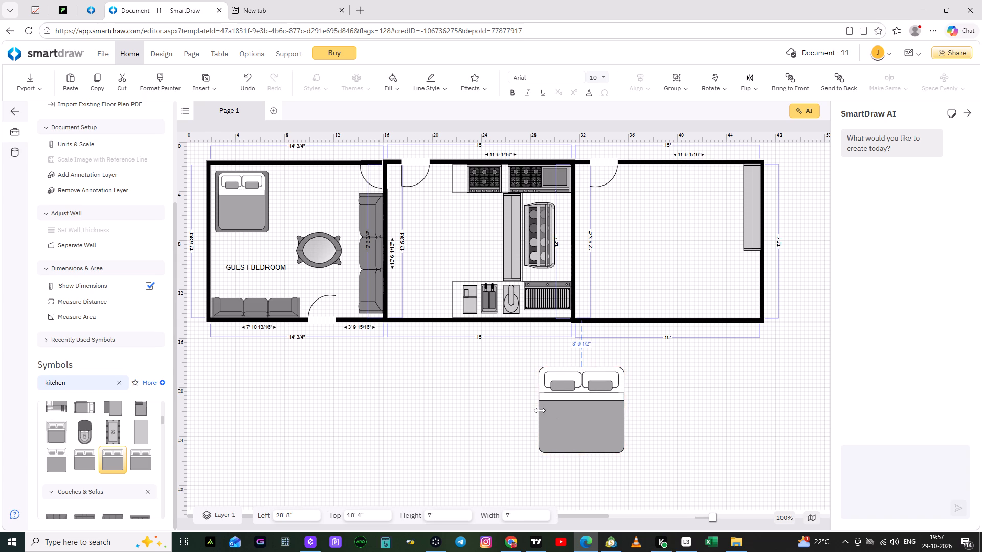
pyautogui.moveTo(540, 410); pyautogui.dragTo(548, 411)
pyautogui.click(569, 421)
# Move the bed into the third room with its headboard against the top wall, at about 36' 4" left.
pyautogui.moveTo(595, 427); pyautogui.dragTo(686, 263)
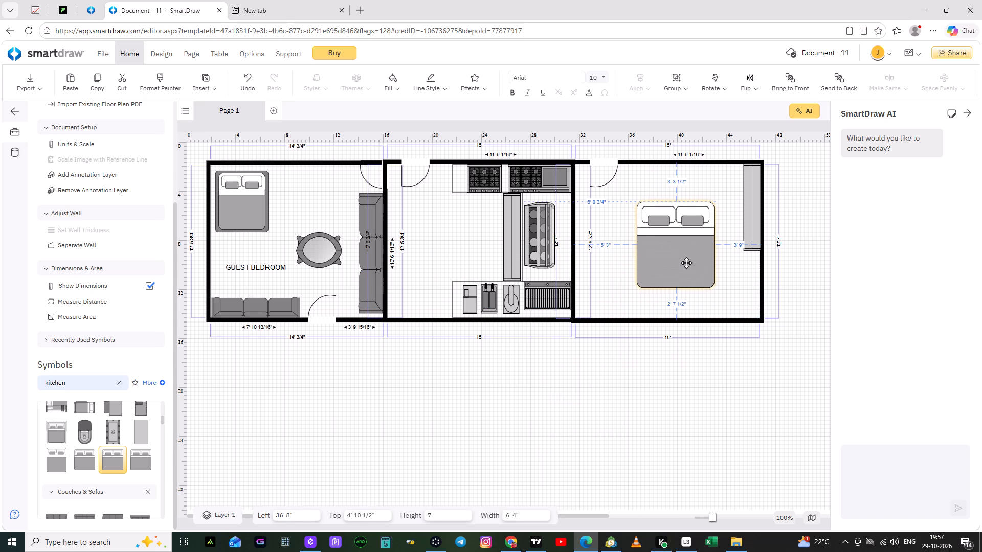
pyautogui.moveTo(686, 263); pyautogui.dragTo(683, 228)
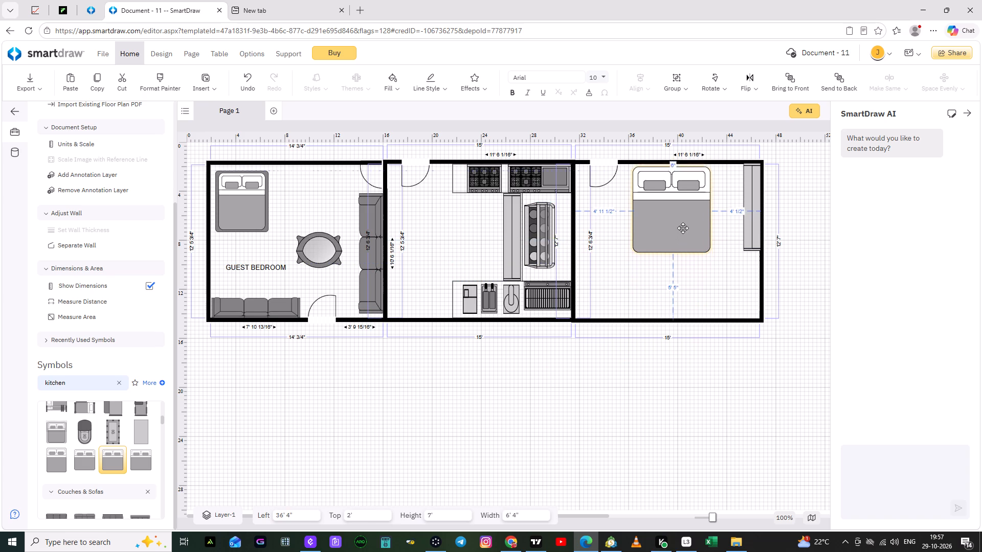
pyautogui.moveTo(683, 228); pyautogui.dragTo(683, 224)
pyautogui.click(707, 427)
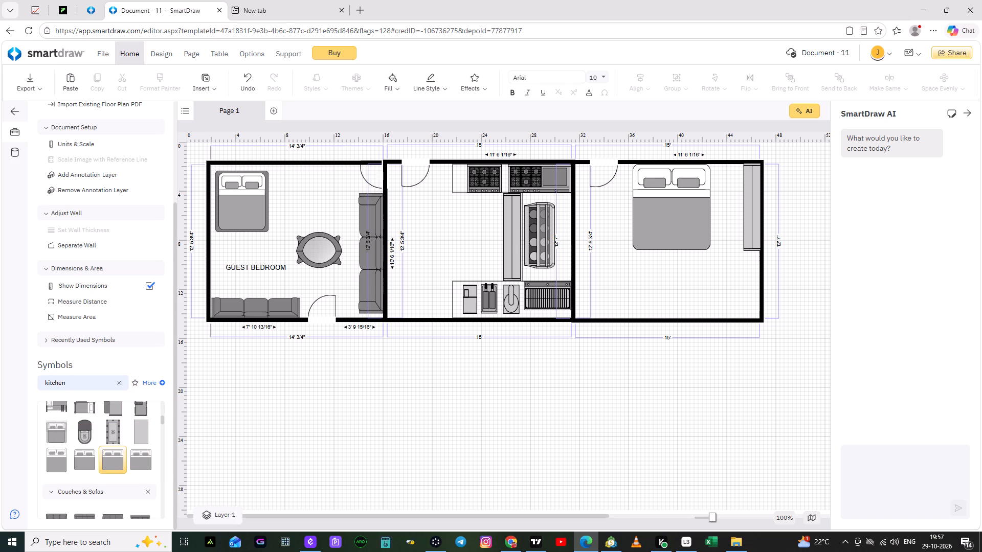
# Place two Loveseat symbols in the empty area below the floor plan.
pyautogui.scroll(-2, 106, 448)
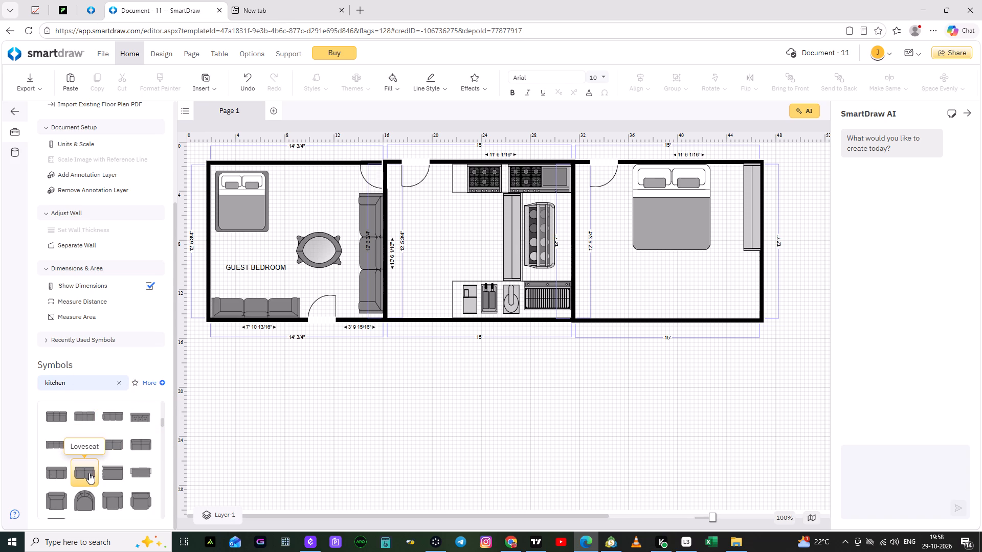
pyautogui.moveTo(88, 473); pyautogui.dragTo(517, 445)
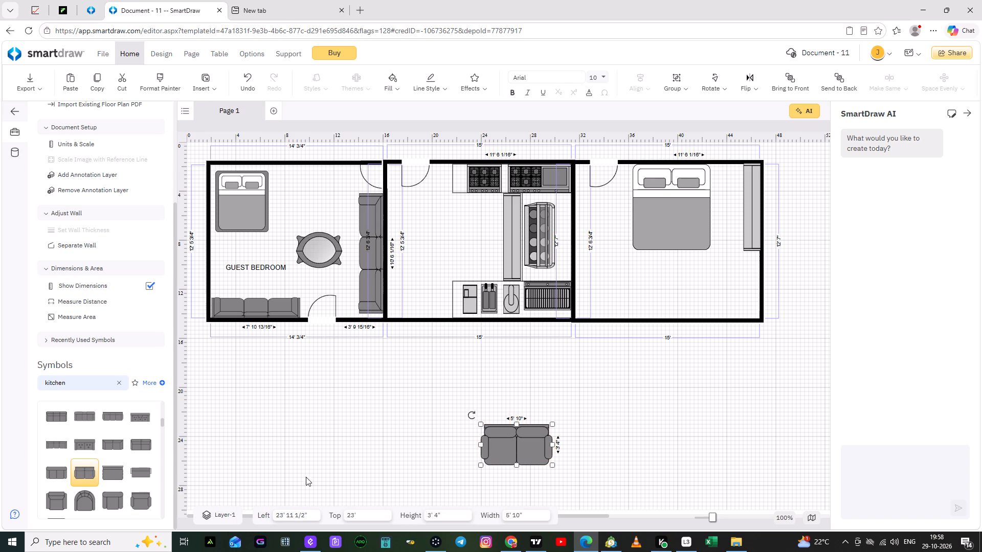
pyautogui.moveTo(83, 474); pyautogui.dragTo(376, 433)
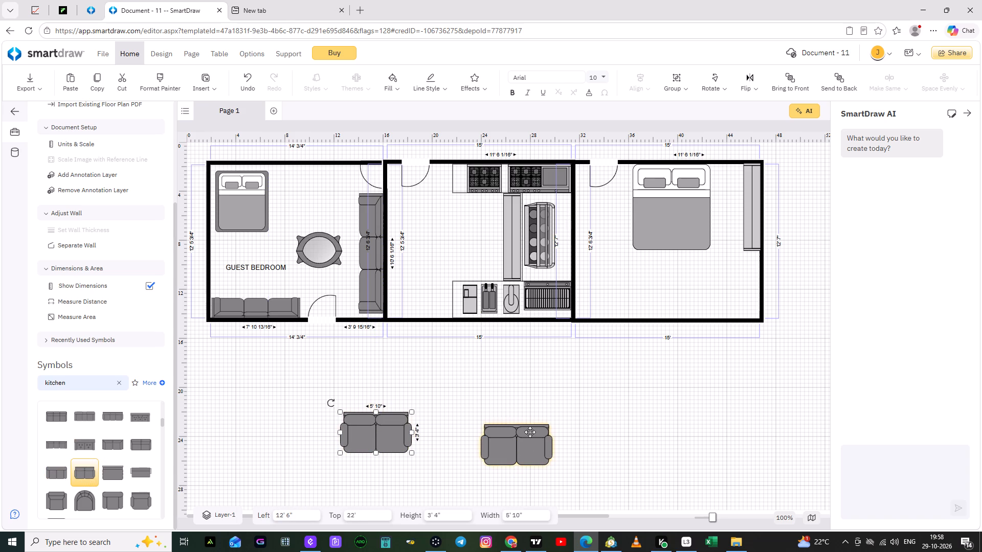
# Rotate one loveseat so its back faces down and set it in the third room's lower right corner.
pyautogui.click(530, 432)
pyautogui.moveTo(471, 416); pyautogui.dragTo(602, 486)
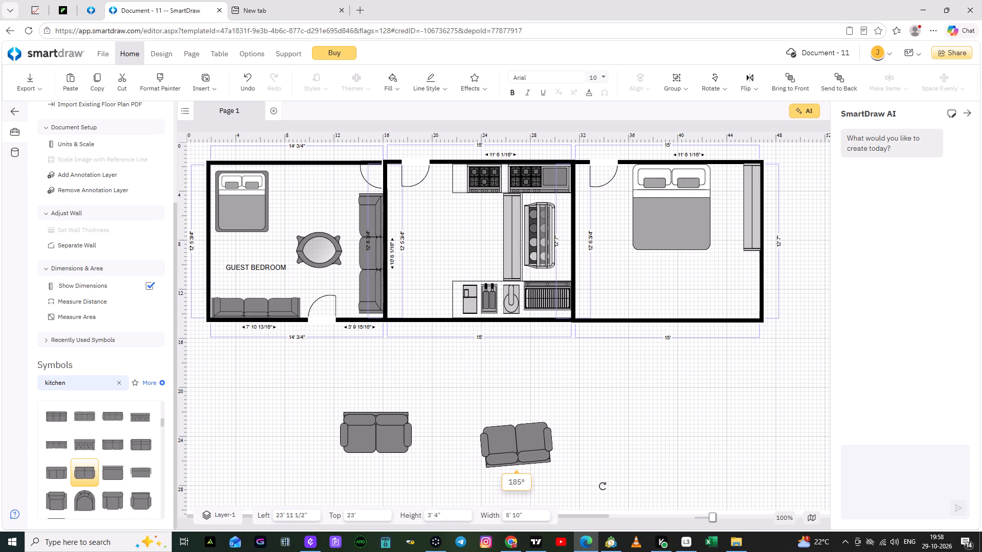
pyautogui.moveTo(602, 486); pyautogui.dragTo(599, 494)
pyautogui.moveTo(508, 443); pyautogui.dragTo(634, 402)
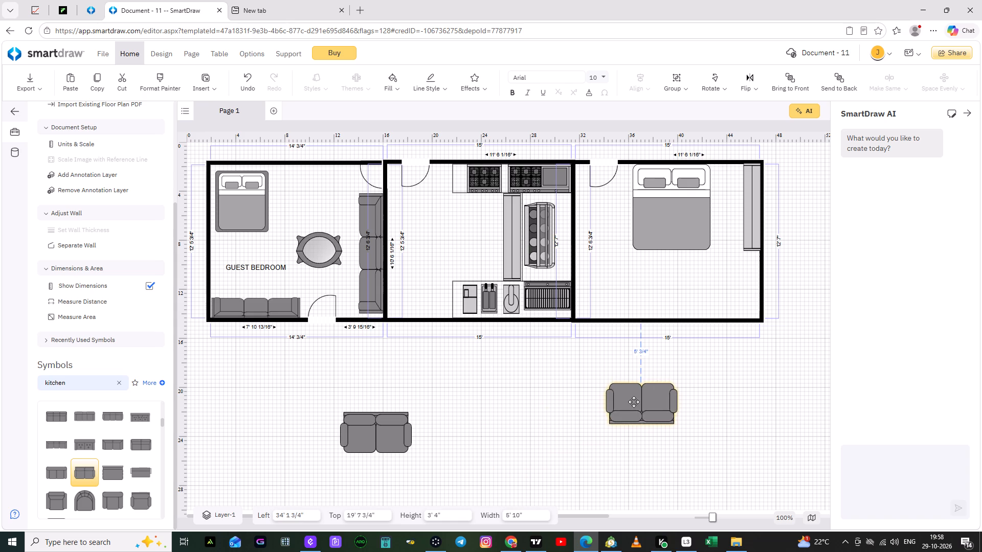
pyautogui.moveTo(634, 402); pyautogui.dragTo(718, 297)
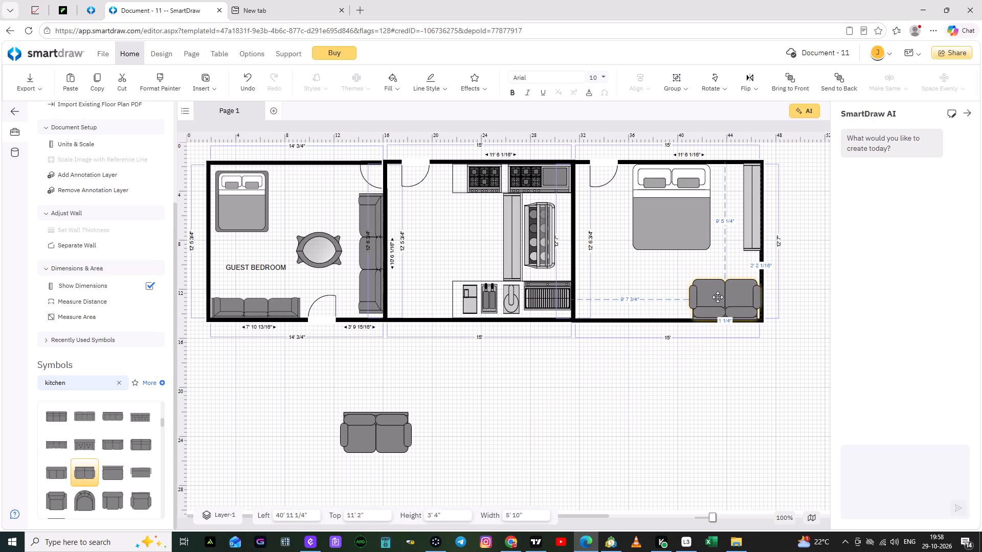
pyautogui.moveTo(718, 297); pyautogui.dragTo(721, 296)
pyautogui.click(732, 364)
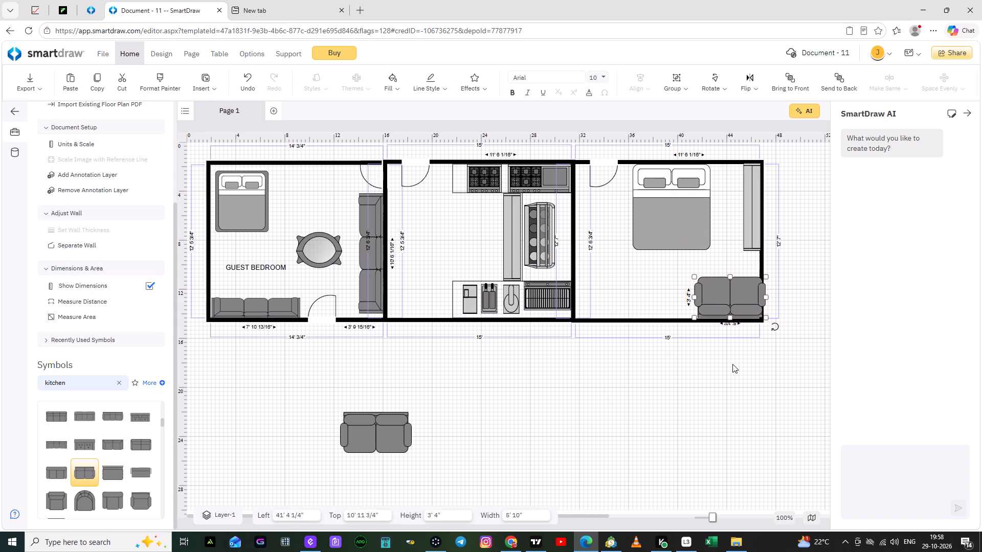
# Narrow the corner loveseat to a width of about 5' 5 1/4" so it fits inside the right wall.
pyautogui.click(762, 297)
pyautogui.moveTo(765, 296); pyautogui.dragTo(760, 297)
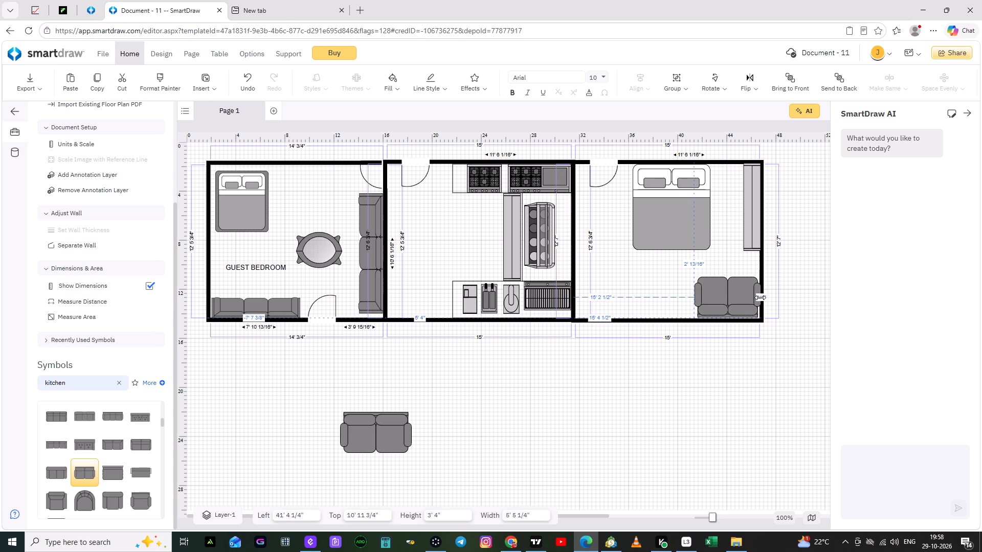
pyautogui.moveTo(760, 297); pyautogui.dragTo(760, 297)
pyautogui.click(744, 370)
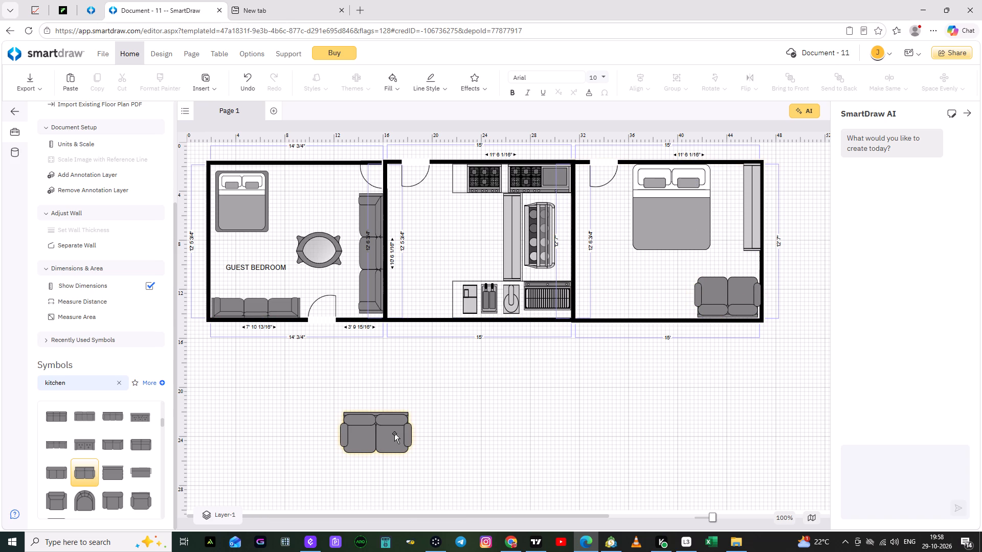
# Rotate the other loveseat so its back faces down and place it beside the corner loveseat along the third room's bottom wall.
pyautogui.click(394, 434)
pyautogui.moveTo(330, 404); pyautogui.dragTo(509, 419)
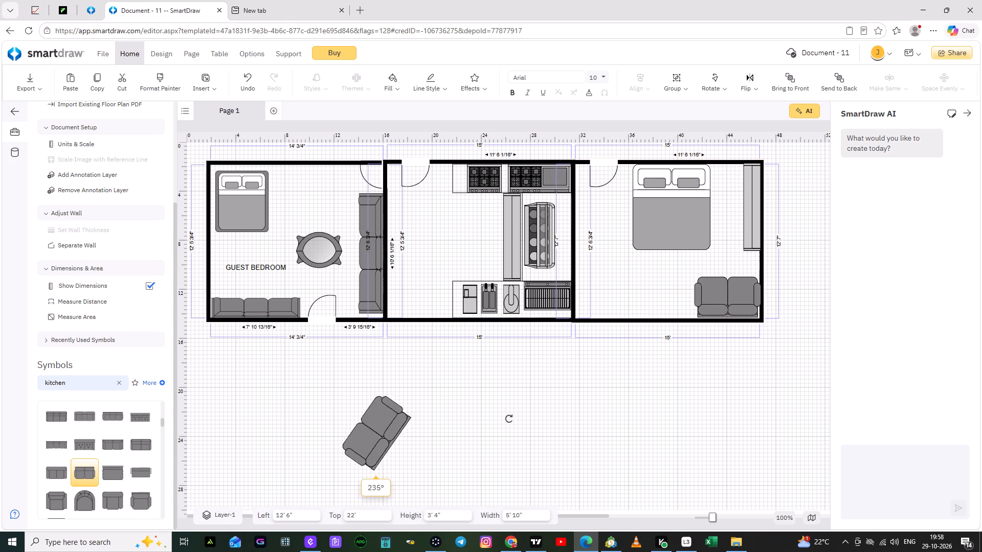
pyautogui.moveTo(509, 419); pyautogui.dragTo(476, 490)
pyautogui.moveTo(373, 441); pyautogui.dragTo(650, 306)
pyautogui.click(648, 333)
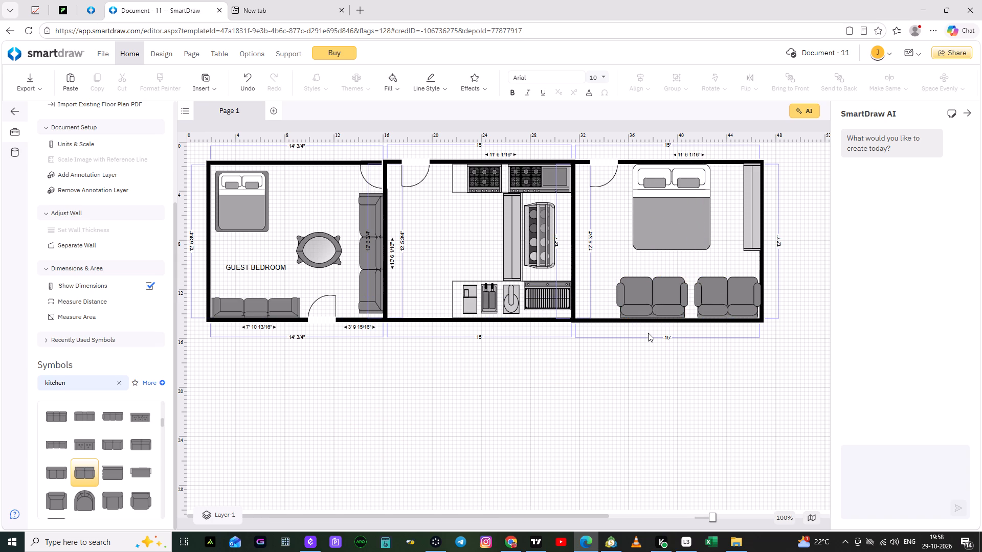
# Resize the second loveseat to about 5' 2 1/4" wide and 2' 8 15/16" high, and set it back against the bottom wall.
pyautogui.click(663, 286)
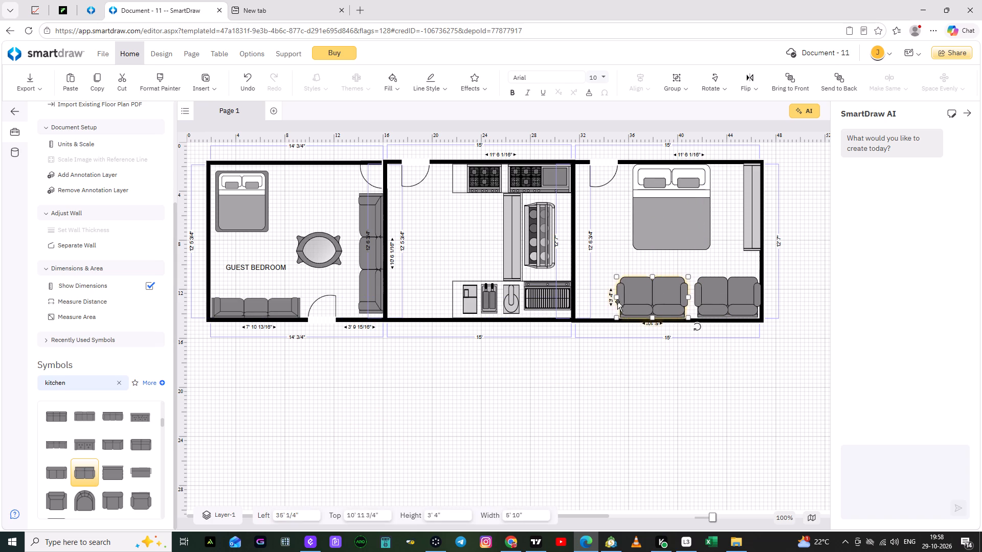
pyautogui.moveTo(616, 298); pyautogui.dragTo(626, 298)
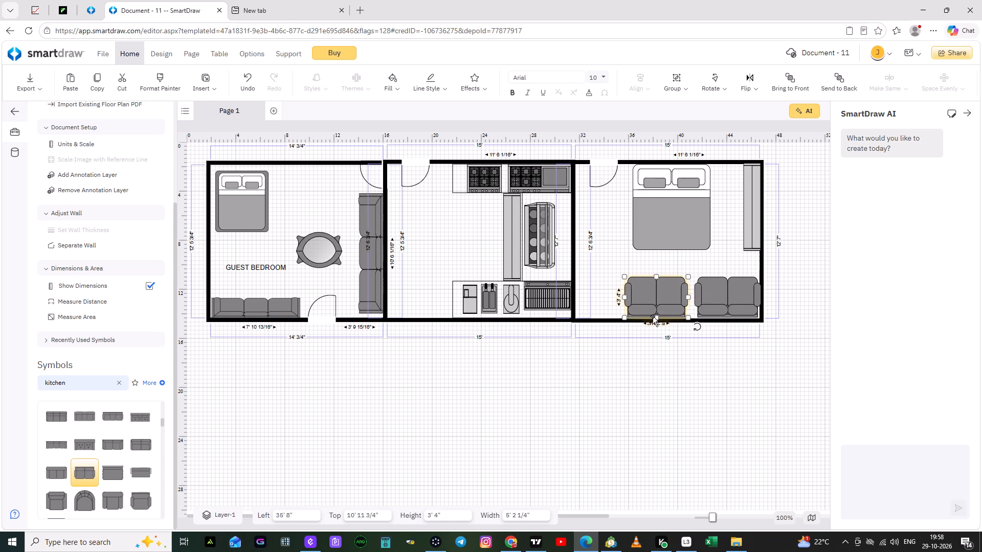
pyautogui.moveTo(656, 317); pyautogui.dragTo(659, 312)
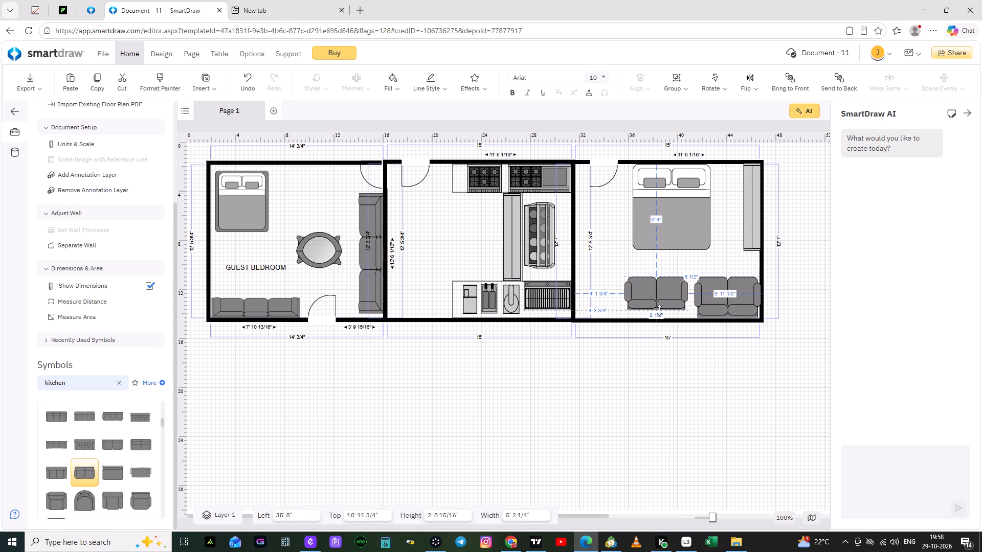
pyautogui.moveTo(660, 295); pyautogui.dragTo(661, 303)
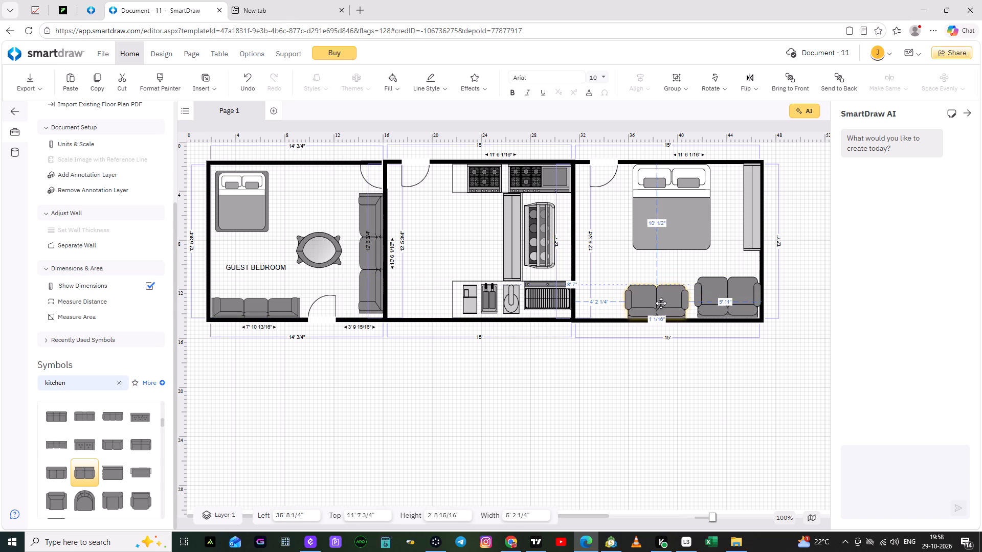
pyautogui.moveTo(661, 303); pyautogui.dragTo(661, 302)
pyautogui.click(677, 379)
# Reduce the corner loveseat's height from its upper edge so it lines up with the neighbouring loveseat.
pyautogui.click(726, 298)
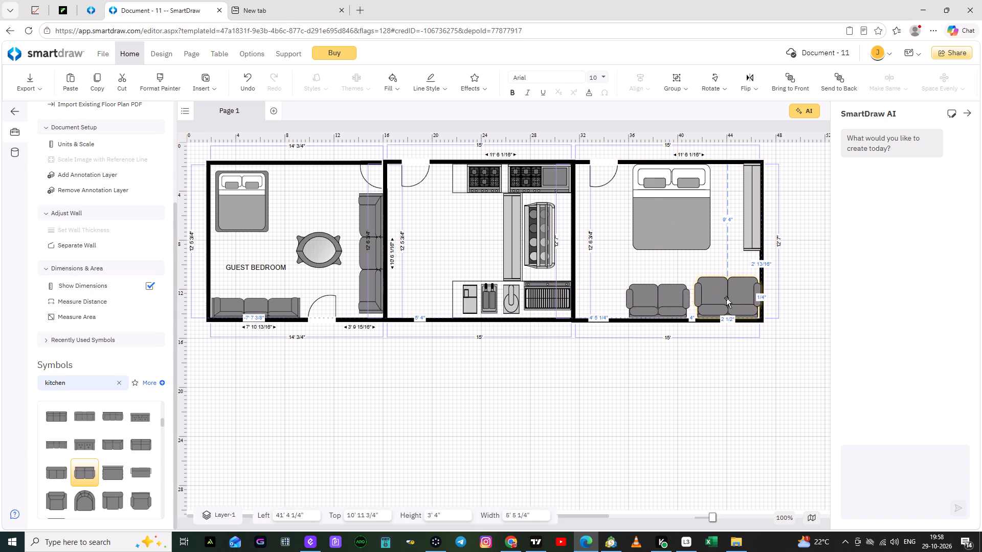
pyautogui.moveTo(727, 278); pyautogui.dragTo(729, 284)
pyautogui.click(730, 301)
pyautogui.click(722, 391)
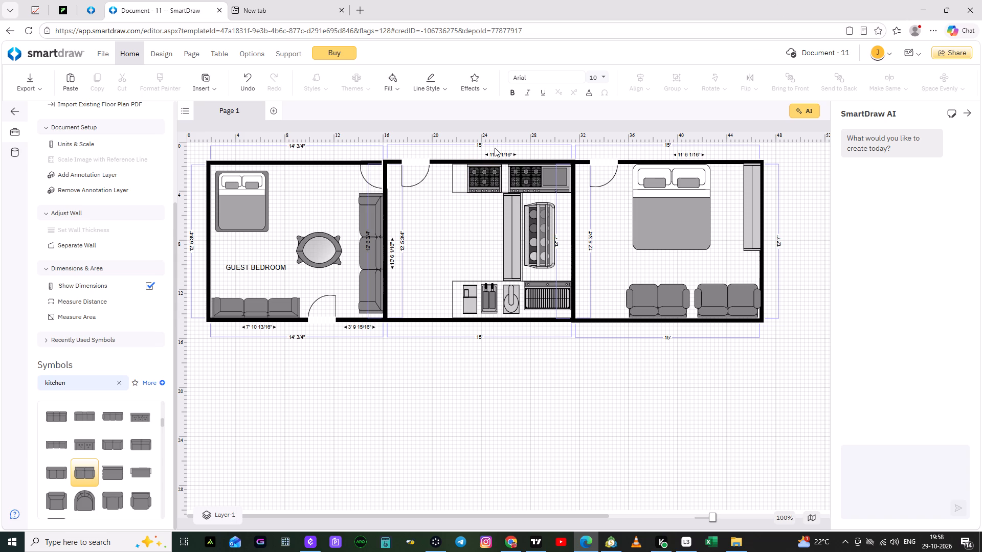
pyautogui.click(411, 406)
# Add a Door (28") to the third room's bottom wall at the corner next to the kitchen.
pyautogui.scroll(7, 119, 426)
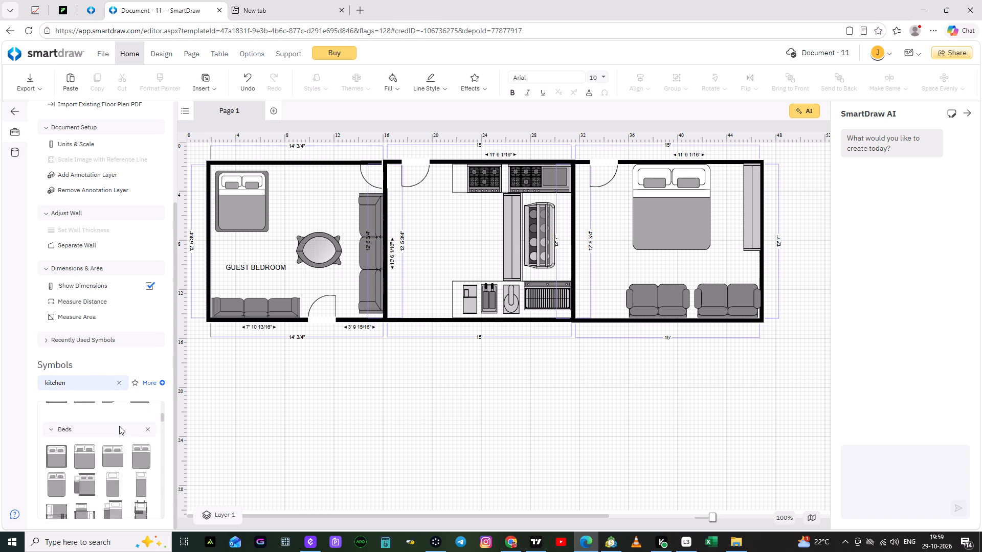
pyautogui.scroll(4, 119, 426)
pyautogui.moveTo(83, 465); pyautogui.dragTo(102, 459)
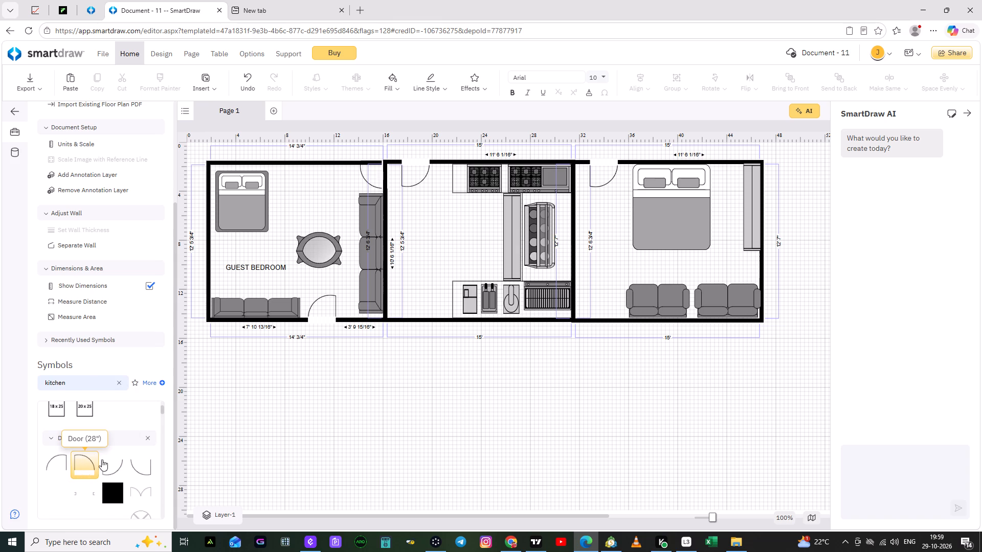
pyautogui.moveTo(102, 459); pyautogui.dragTo(589, 309)
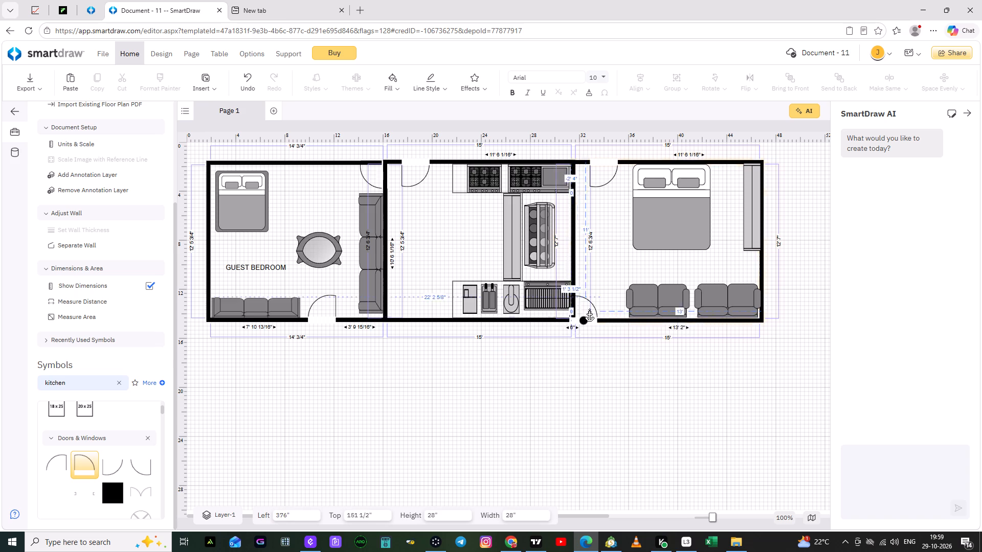
pyautogui.moveTo(589, 309); pyautogui.dragTo(590, 305)
pyautogui.click(571, 433)
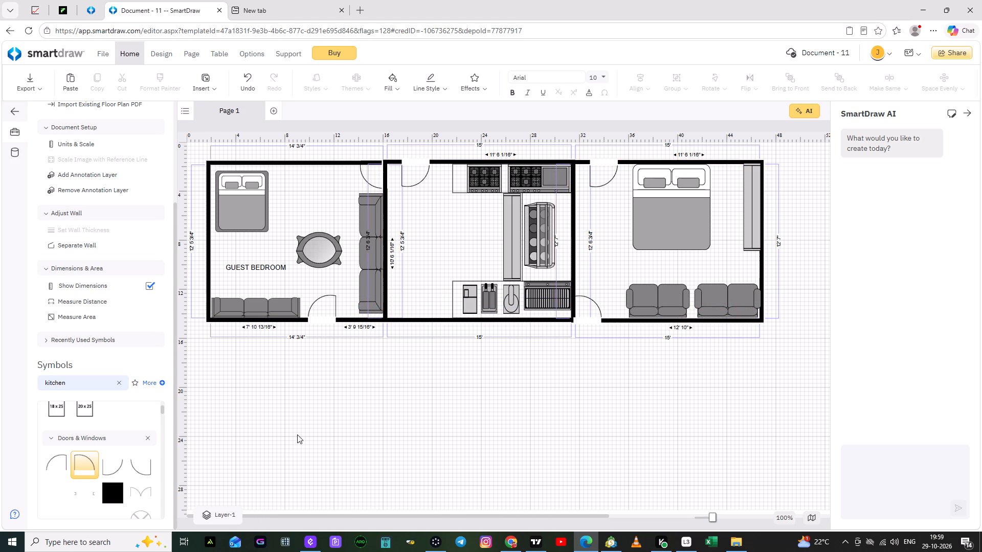
pyautogui.click(644, 264)
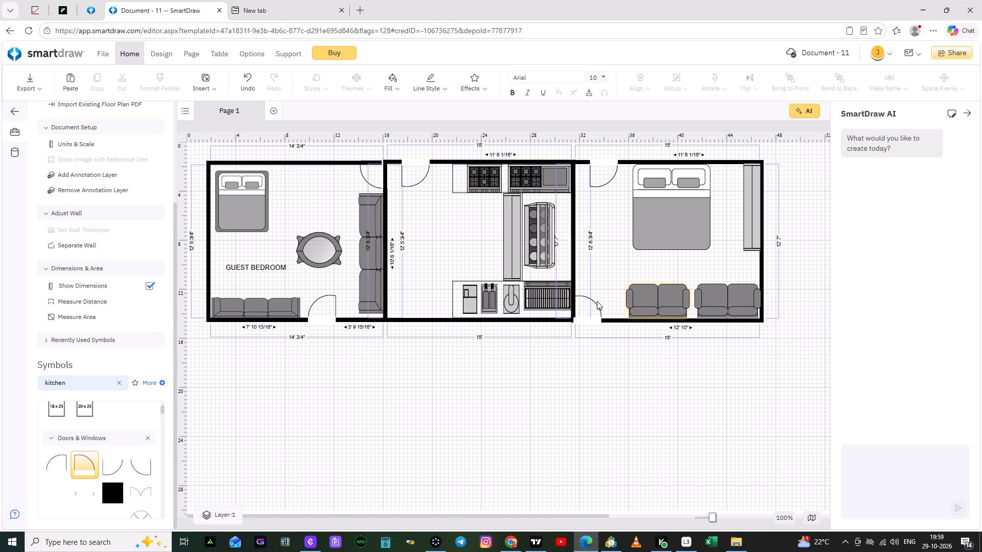
# Add the text label MASTER BADROOM to the third room, between the bed and the loveseats.
pyautogui.scroll(11, 97, 220)
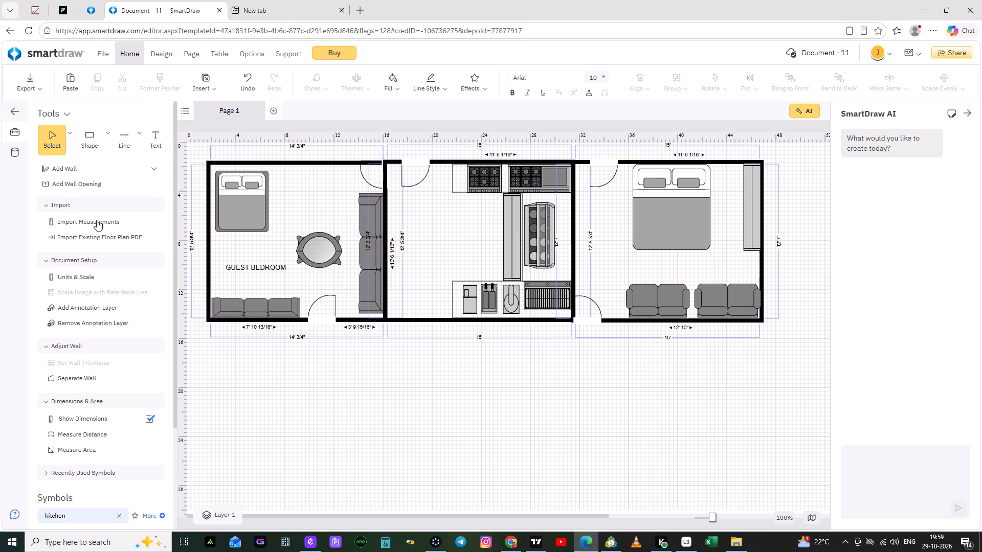
pyautogui.scroll(3, 97, 220)
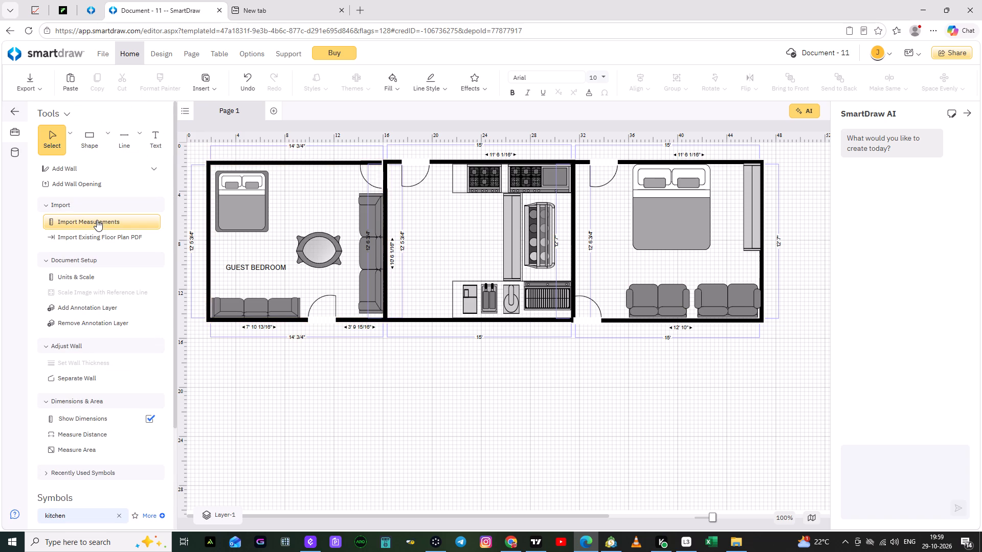
pyautogui.click(164, 133)
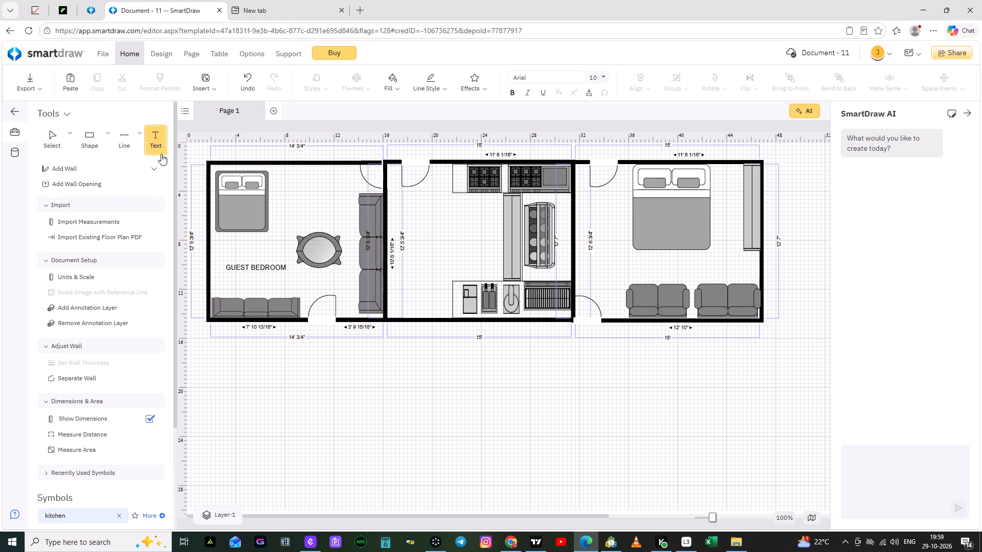
pyautogui.click(640, 264)
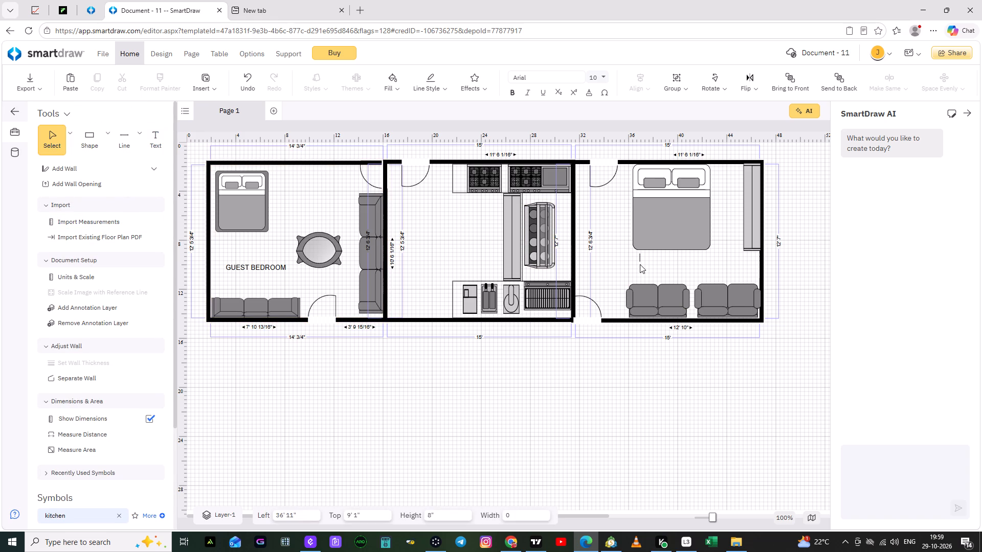
pyautogui.write('MASTER BAD')
pyautogui.write('ROOM')
pyautogui.click(649, 382)
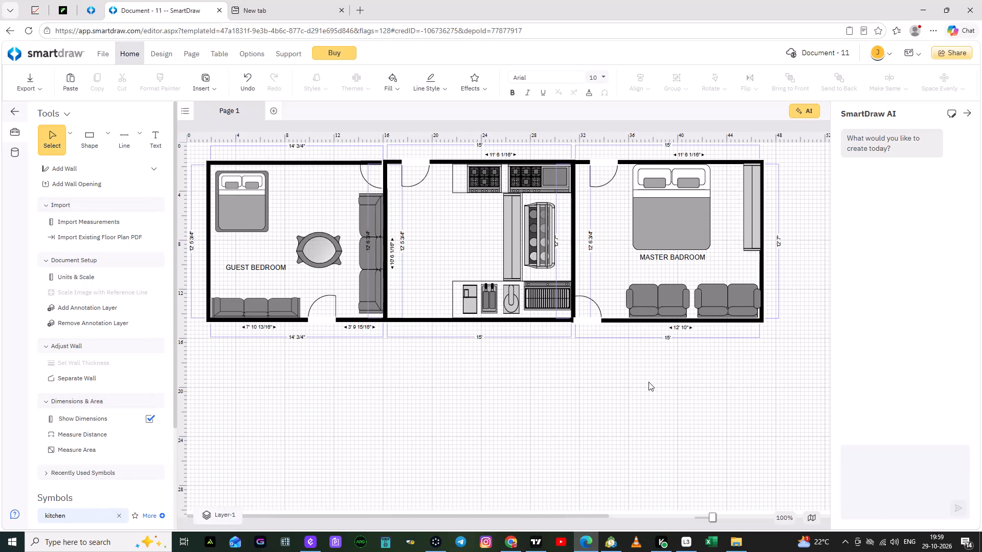
# Reposition the MASTER BADROOM label slightly lower, centred in the gap between the bed and the loveseats.
pyautogui.click(682, 258)
pyautogui.moveTo(682, 258); pyautogui.dragTo(685, 260)
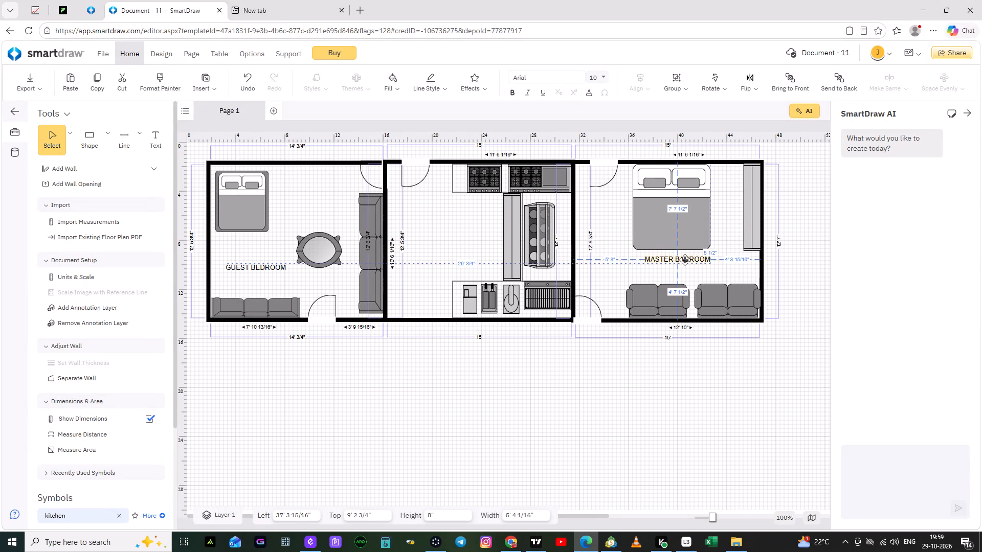
pyautogui.moveTo(685, 260); pyautogui.dragTo(680, 264)
pyautogui.click(619, 417)
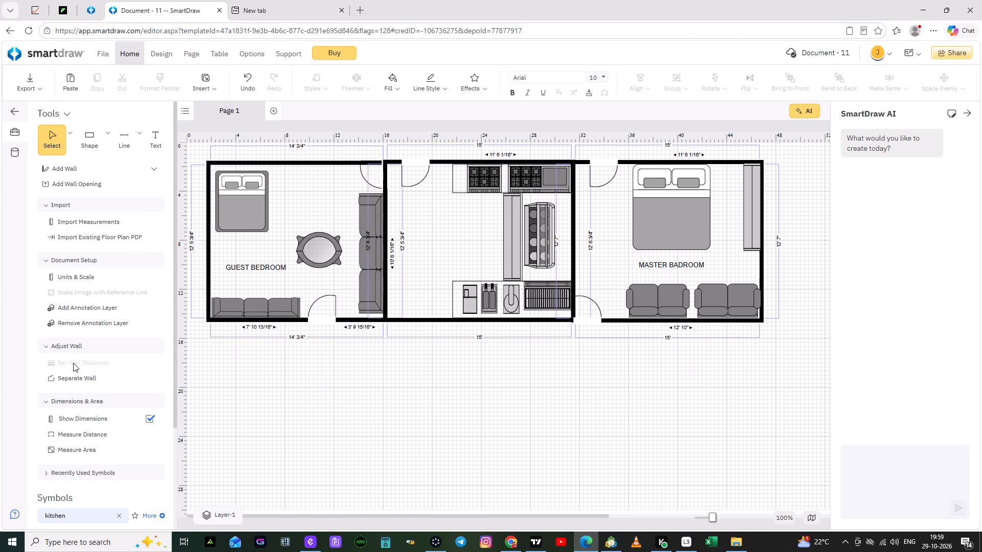
# Place a 15' x 15' square room outline directly below the guest bedroom, against its bottom wall.
pyautogui.scroll(-6, 73, 361)
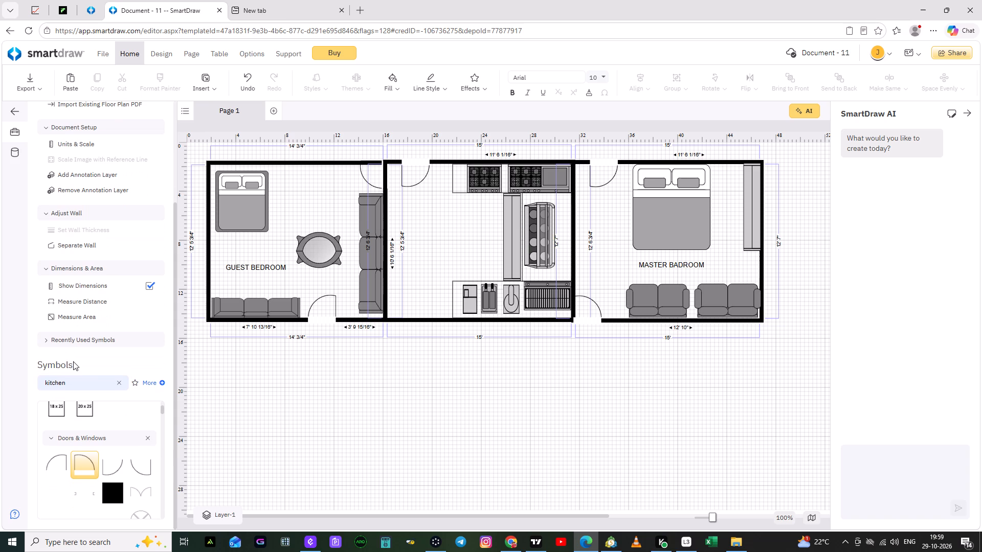
pyautogui.scroll(1, 116, 423)
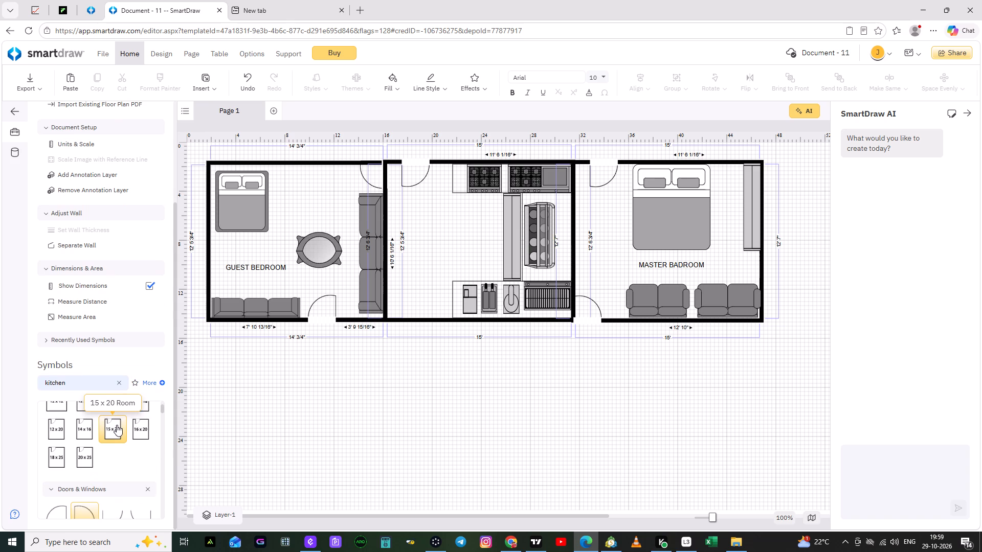
pyautogui.scroll(2, 117, 425)
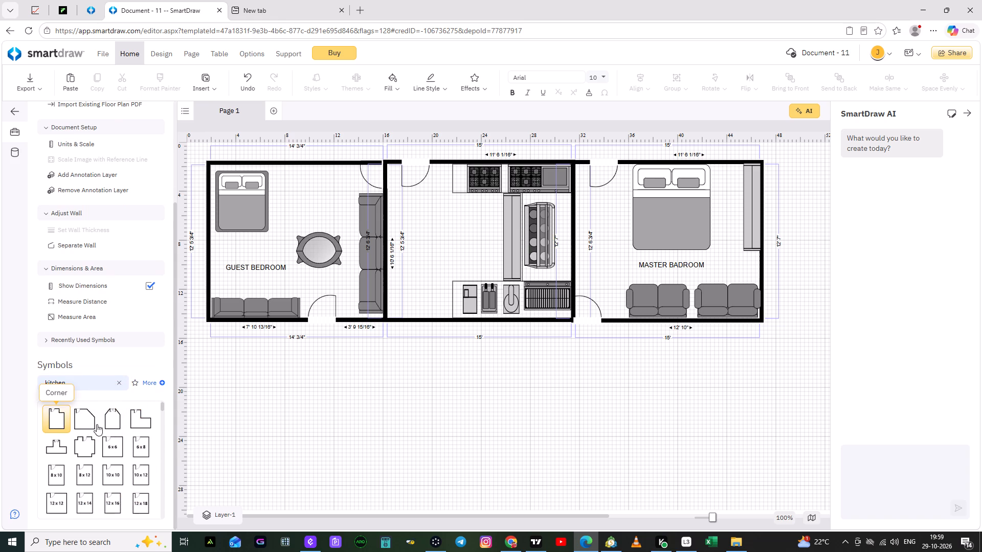
pyautogui.scroll(2, 109, 439)
pyautogui.moveTo(91, 442); pyautogui.dragTo(153, 438)
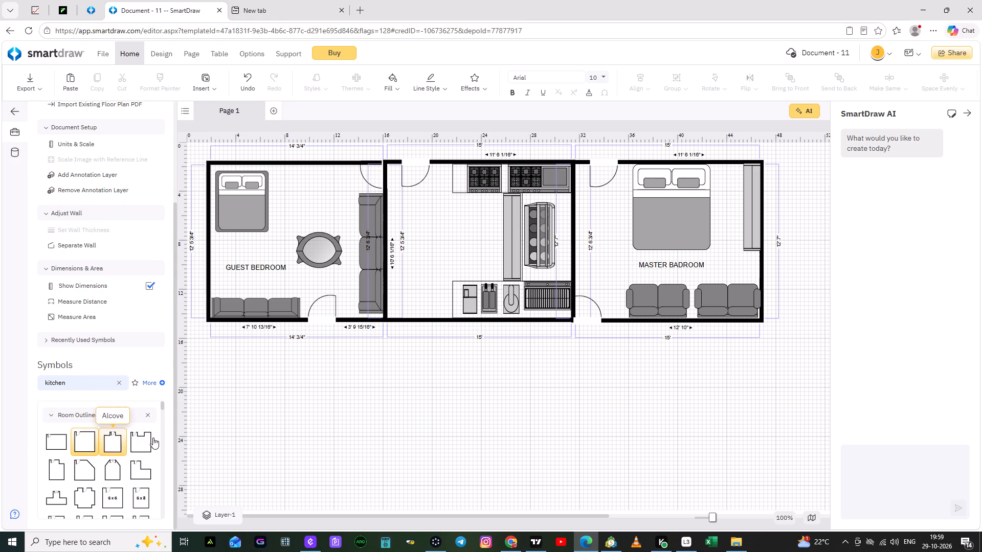
pyautogui.moveTo(153, 438); pyautogui.dragTo(252, 414)
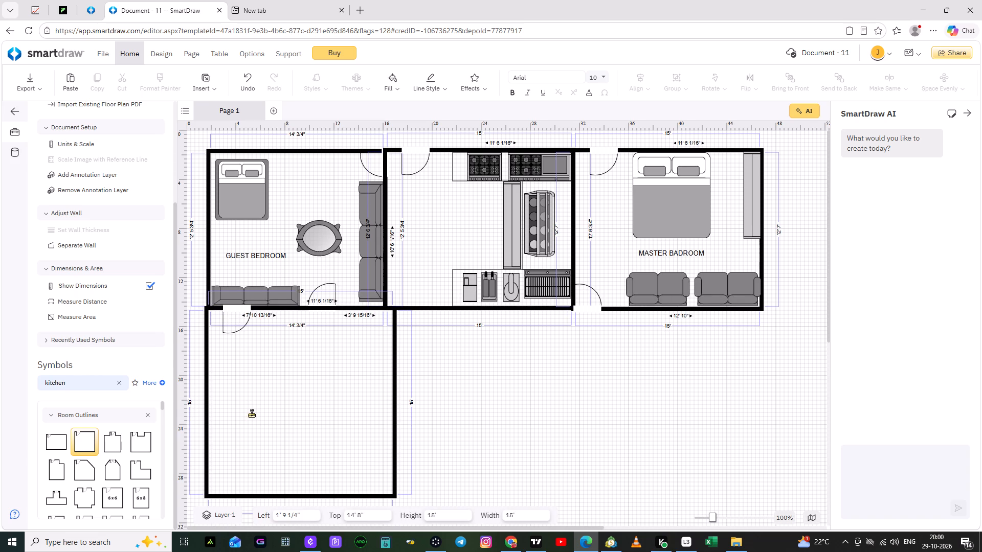
pyautogui.moveTo(252, 414); pyautogui.dragTo(257, 417)
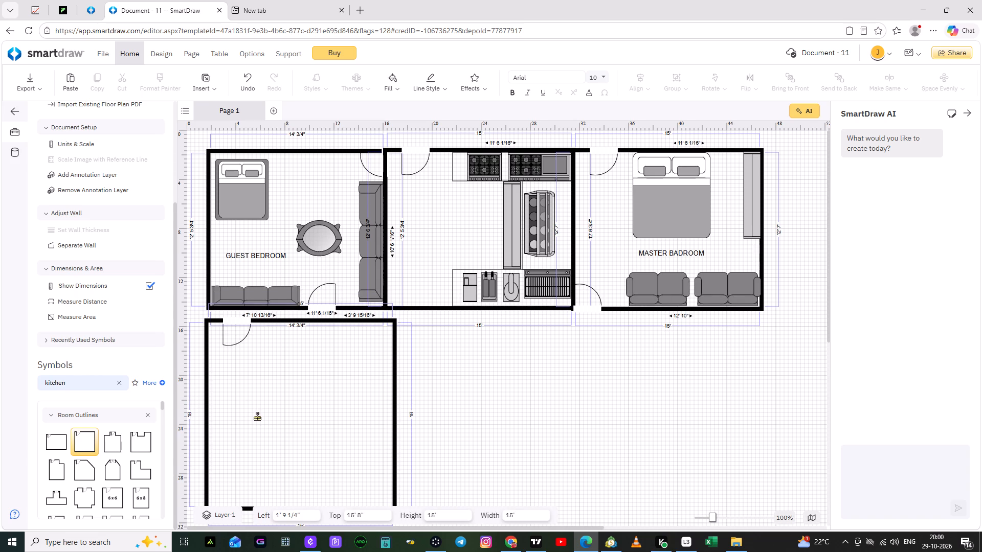
pyautogui.moveTo(257, 417); pyautogui.dragTo(268, 413)
# Move the new square room's left wall inward to about 14' 10 1/2" room width, in line with the guest bedroom's left wall.
pyautogui.click(209, 401)
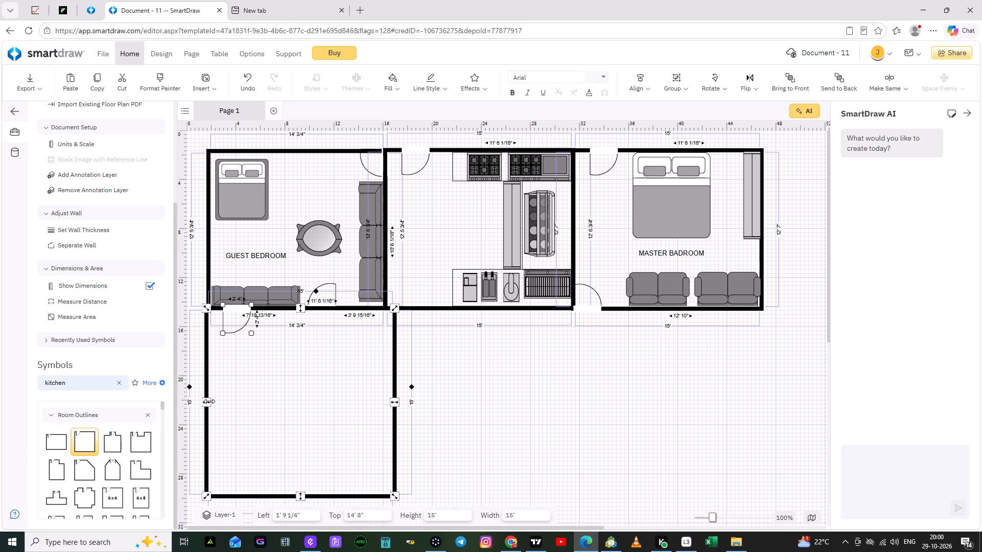
pyautogui.click(206, 401)
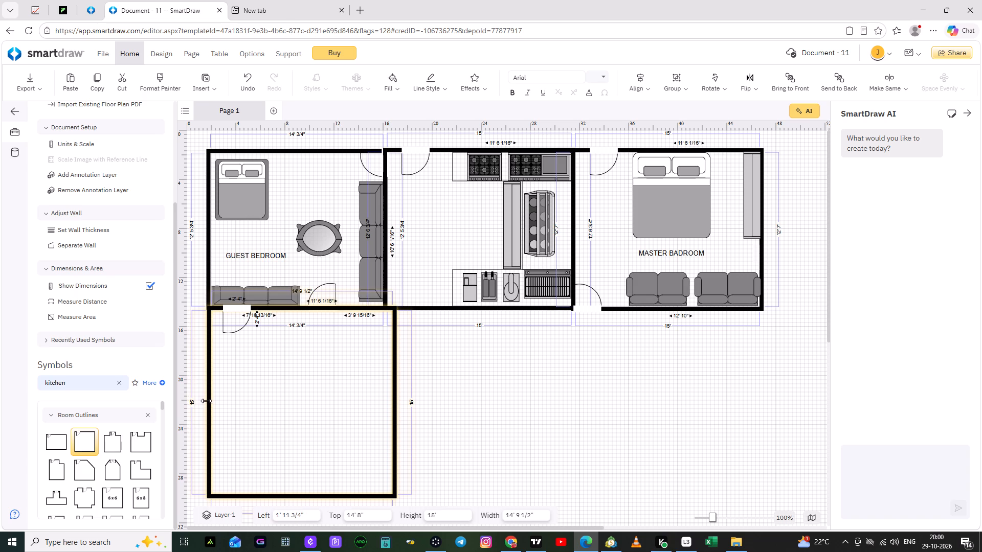
pyautogui.click(521, 407)
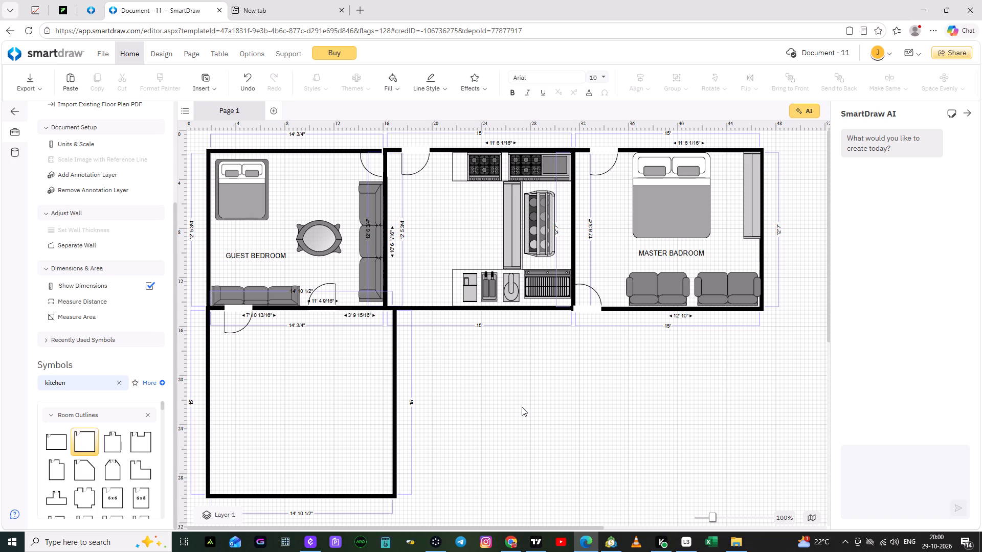
pyautogui.click(340, 412)
# Lower the new room's top wall to leave a gap below the guest bedroom, making the room about 11' 3" high.
pyautogui.click(286, 308)
pyautogui.moveTo(300, 307); pyautogui.dragTo(301, 338)
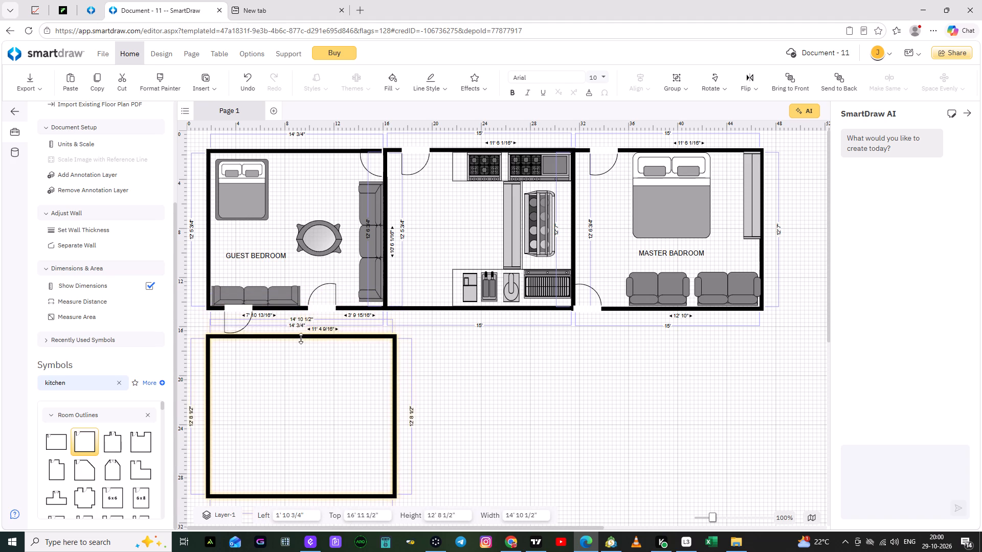
pyautogui.moveTo(301, 338); pyautogui.dragTo(300, 346)
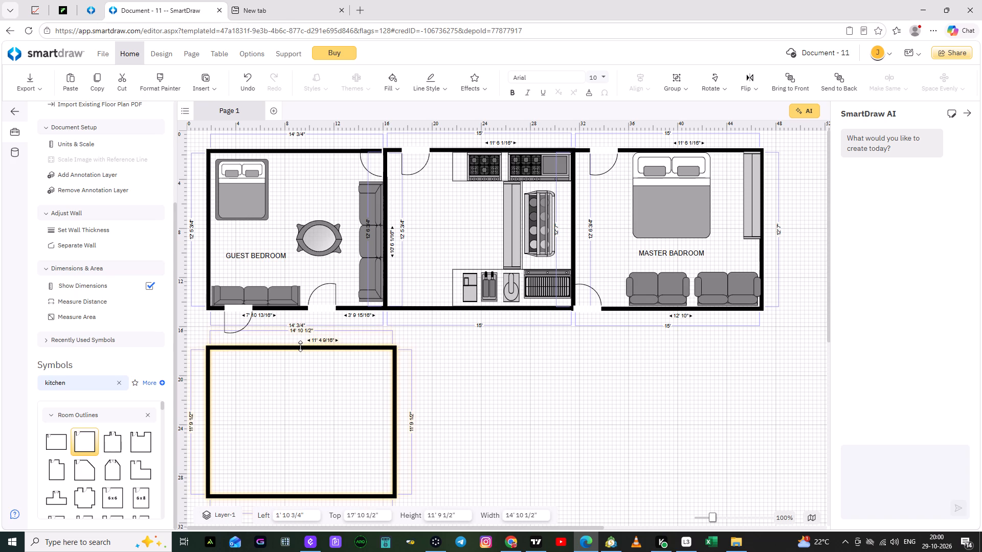
pyautogui.moveTo(300, 346); pyautogui.dragTo(300, 350)
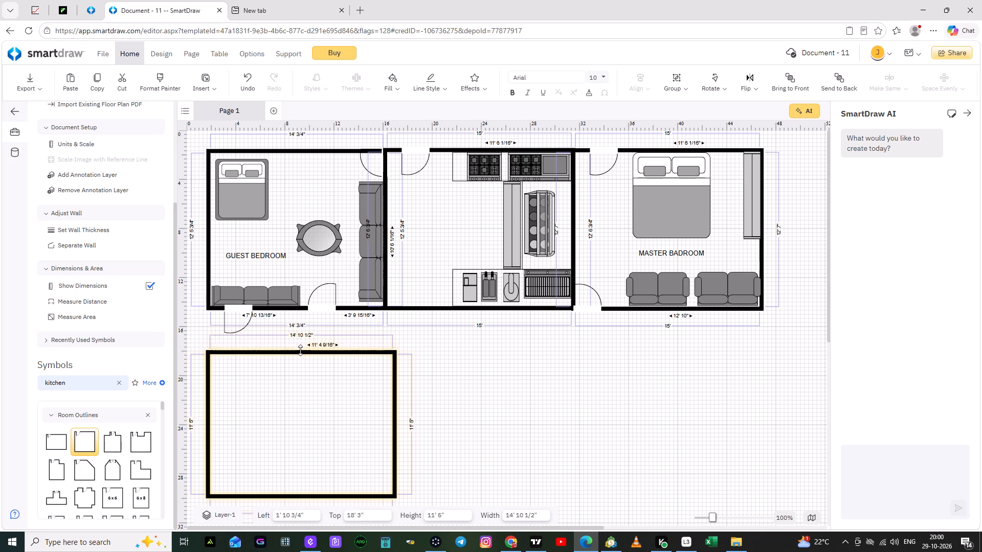
pyautogui.moveTo(300, 350); pyautogui.dragTo(300, 353)
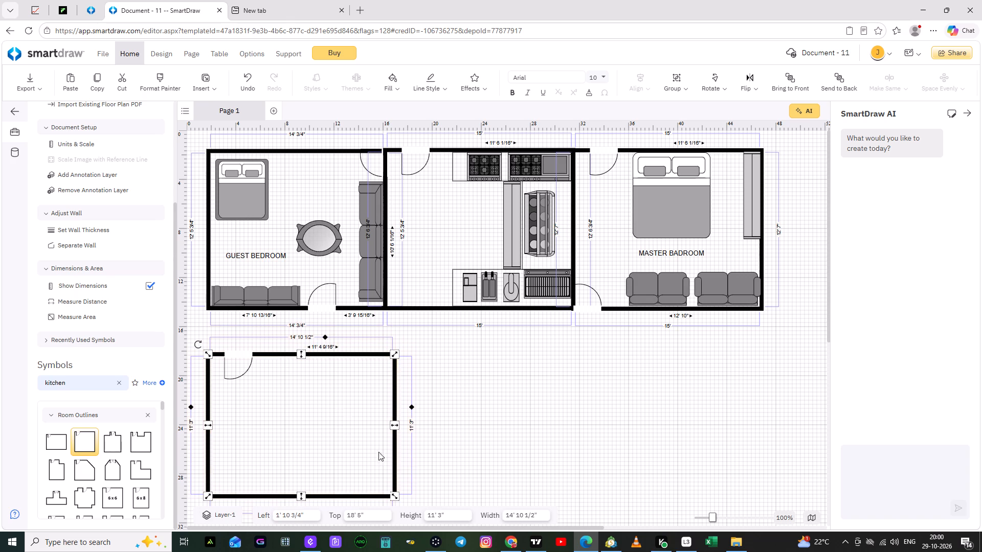
# Move the lower room's right wall inward so the room is about 14' 5" wide.
pyautogui.moveTo(395, 425); pyautogui.dragTo(391, 423)
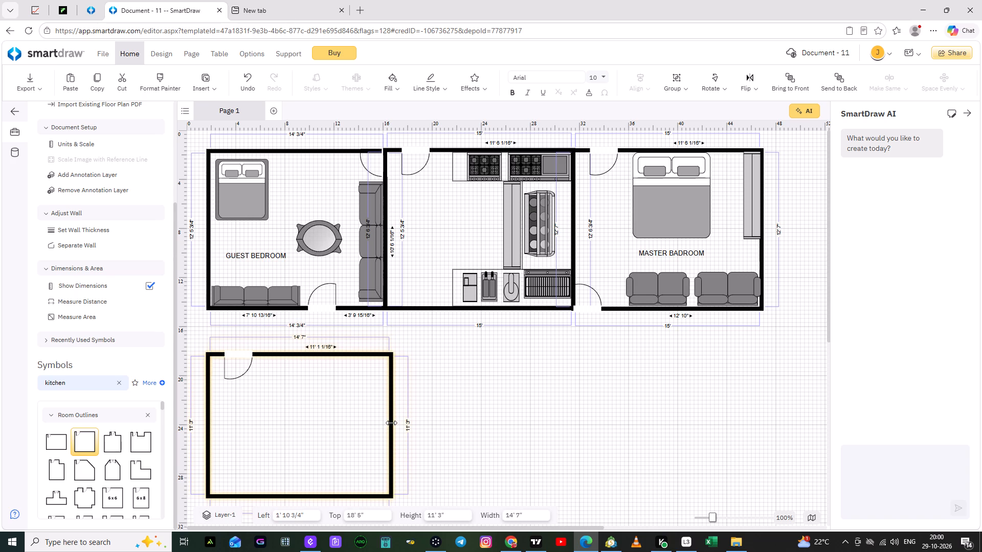
pyautogui.moveTo(391, 423); pyautogui.dragTo(390, 423)
pyautogui.click(433, 440)
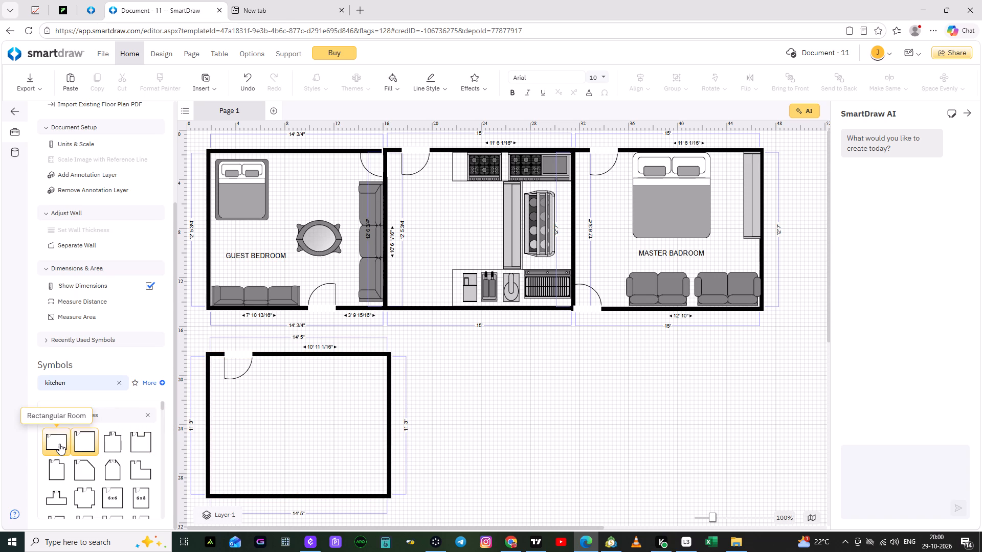
# Place a Rectangular Room outline over the lower room and shorten it from its top wall to about 4' 3 1/2" high.
pyautogui.moveTo(59, 444); pyautogui.dragTo(351, 380)
pyautogui.moveTo(348, 283); pyautogui.dragTo(348, 352)
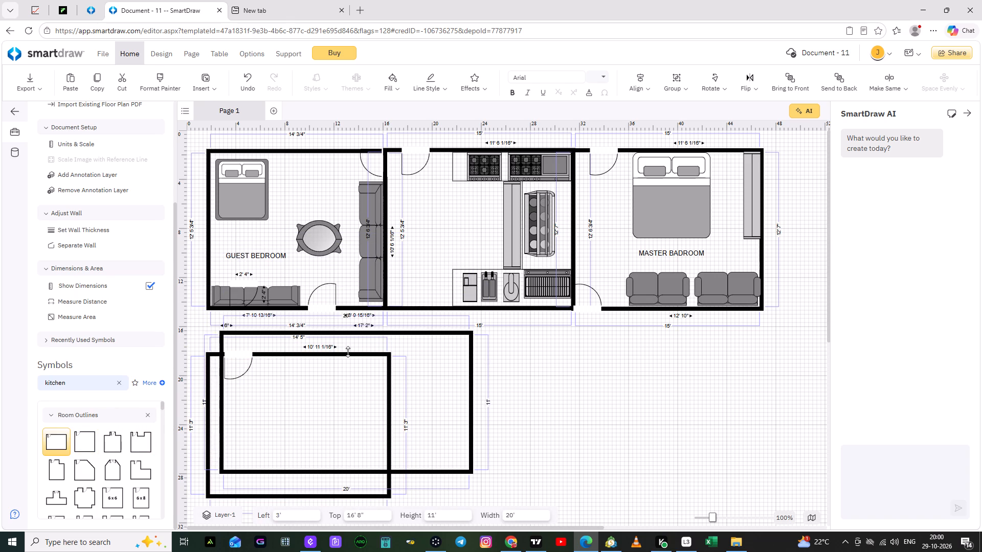
pyautogui.moveTo(348, 352); pyautogui.dragTo(347, 413)
# Move the shortened rectangular room up against the guest bedroom's bottom wall, starting near its left wall.
pyautogui.moveTo(344, 453); pyautogui.dragTo(355, 344)
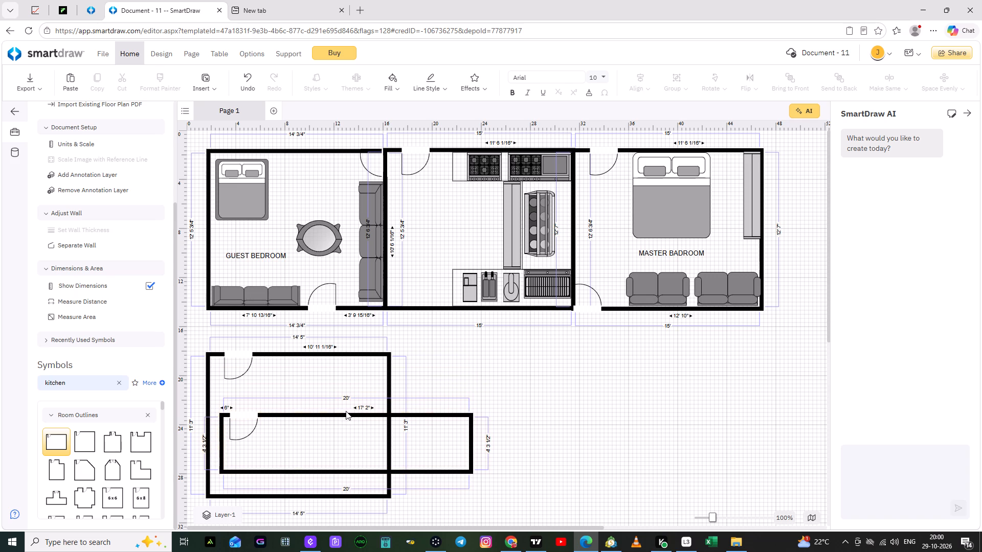
pyautogui.moveTo(336, 416); pyautogui.dragTo(360, 334)
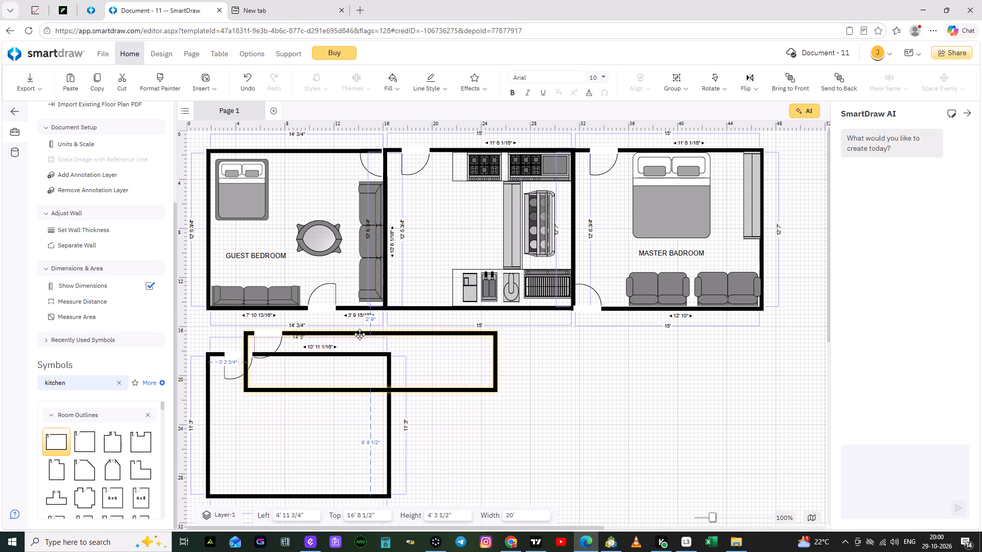
pyautogui.moveTo(360, 334); pyautogui.dragTo(324, 308)
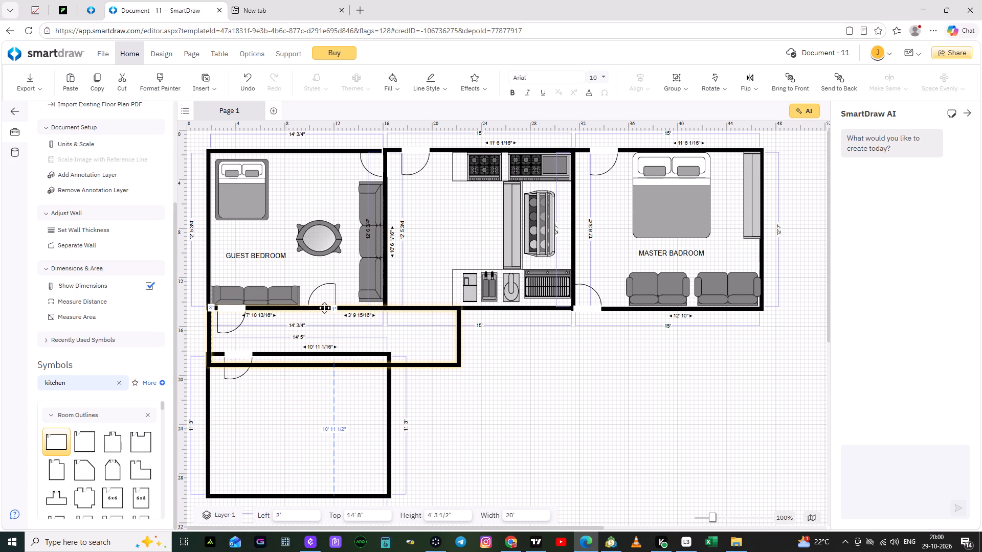
pyautogui.moveTo(324, 308); pyautogui.dragTo(322, 308)
pyautogui.click(337, 443)
# Resize the narrow room to about 14' 1" wide and 3' 3 1/2" high so it fills the gap above the lower room.
pyautogui.click(457, 332)
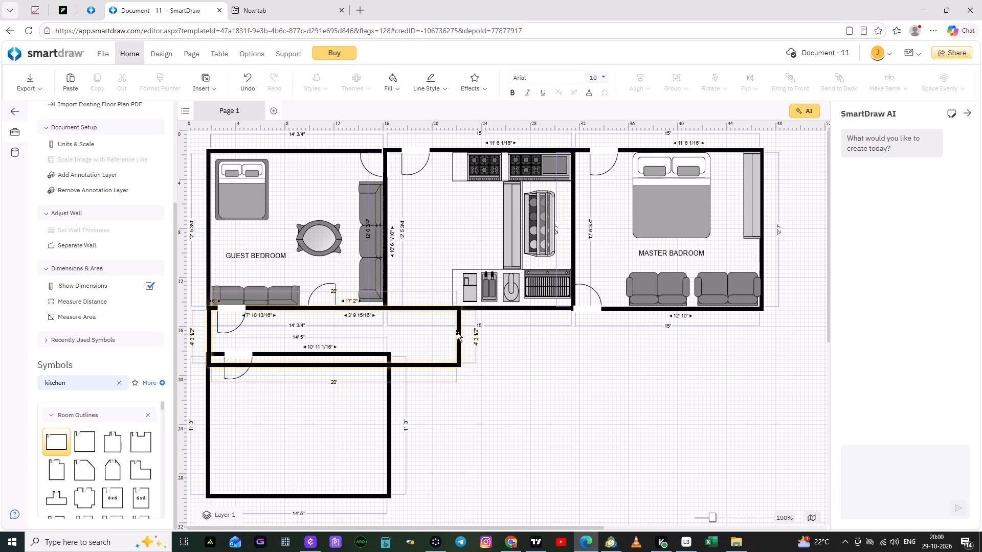
pyautogui.moveTo(460, 338); pyautogui.dragTo(390, 339)
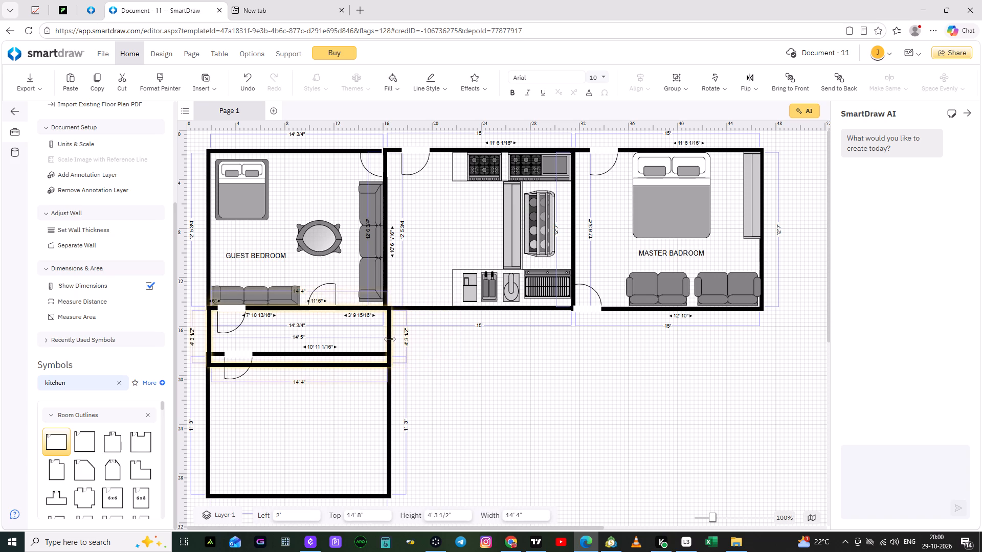
pyautogui.moveTo(390, 339); pyautogui.dragTo(388, 339)
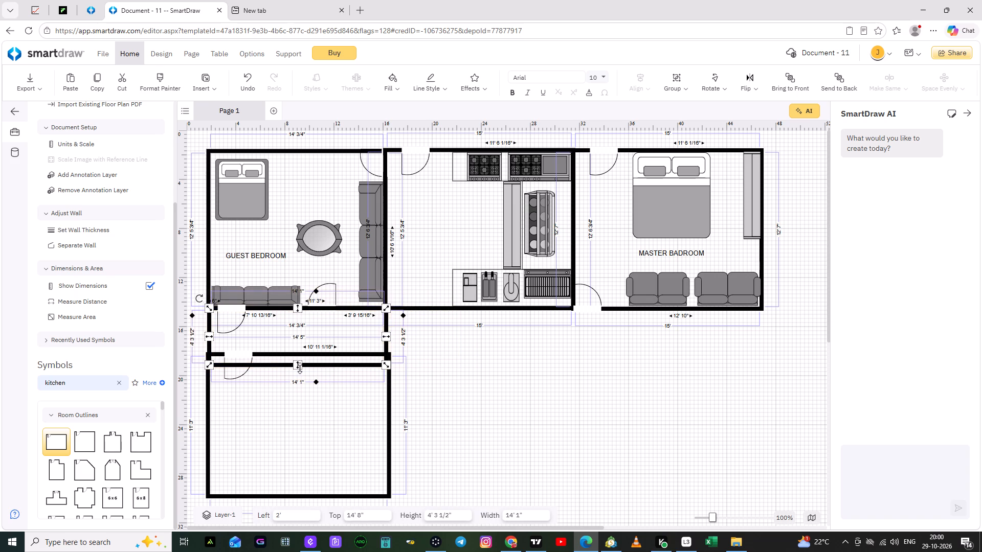
pyautogui.moveTo(298, 368); pyautogui.dragTo(300, 355)
pyautogui.click(314, 420)
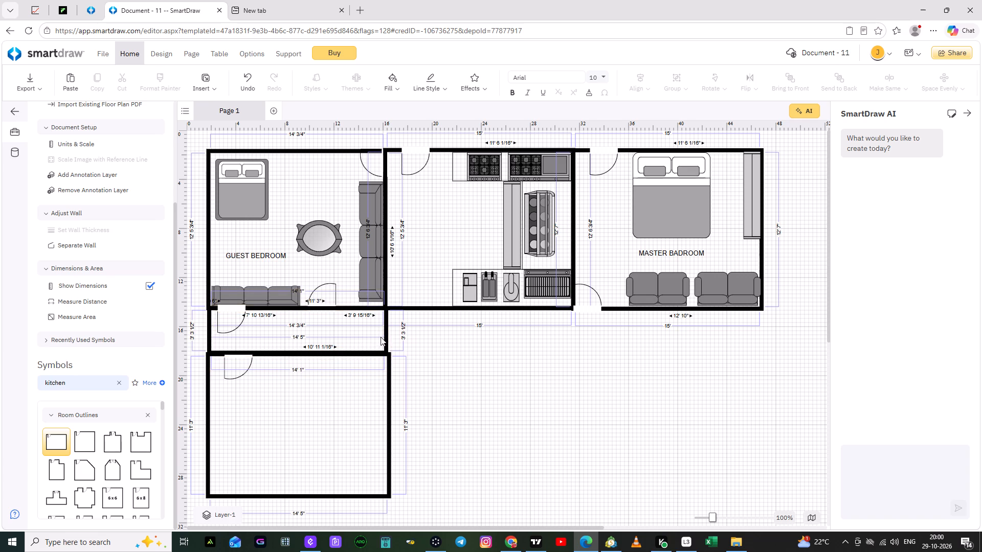
# Widen the narrow room to about 14' 5" by extending both side walls to line up with the lower room's walls.
pyautogui.click(385, 332)
pyautogui.click(385, 332)
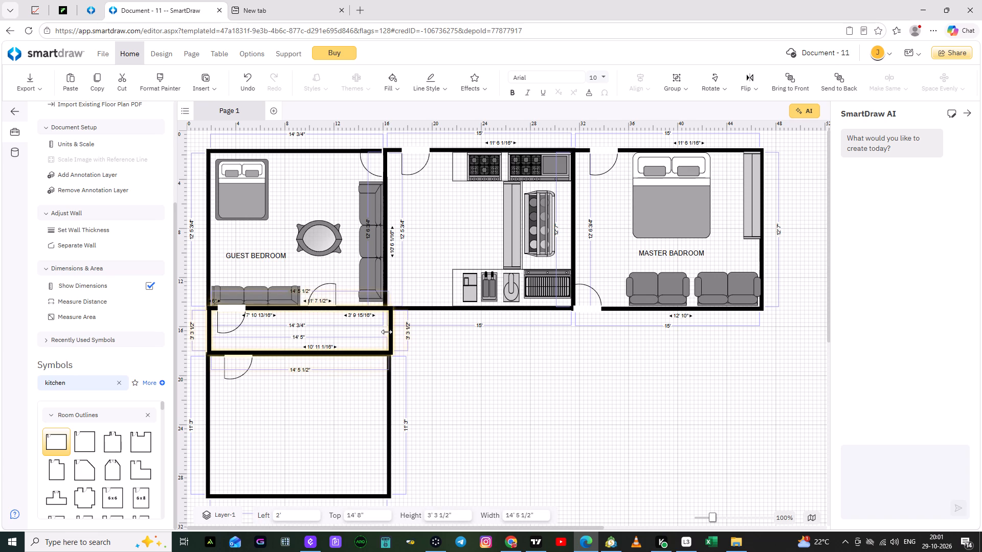
pyautogui.click(440, 397)
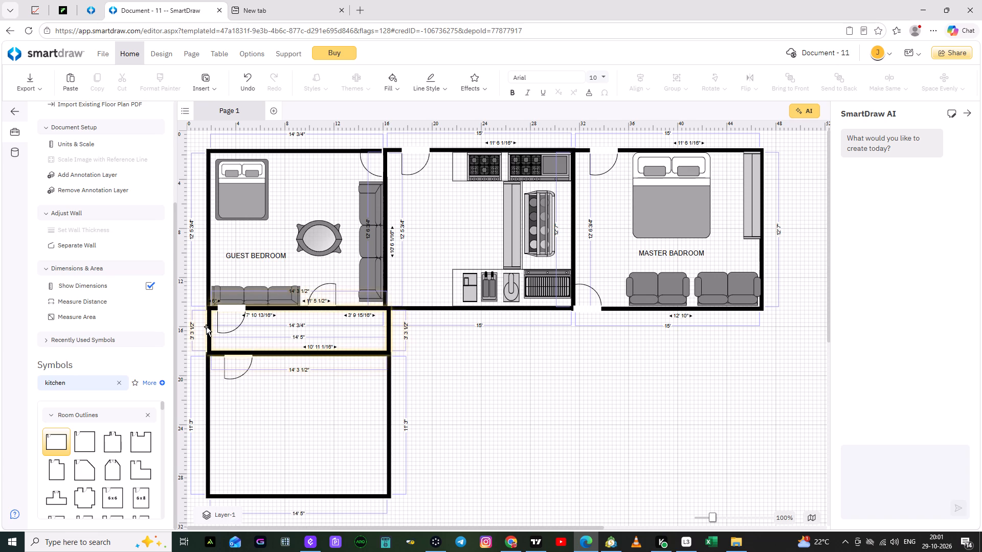
pyautogui.click(206, 327)
pyautogui.click(210, 330)
pyautogui.click(327, 452)
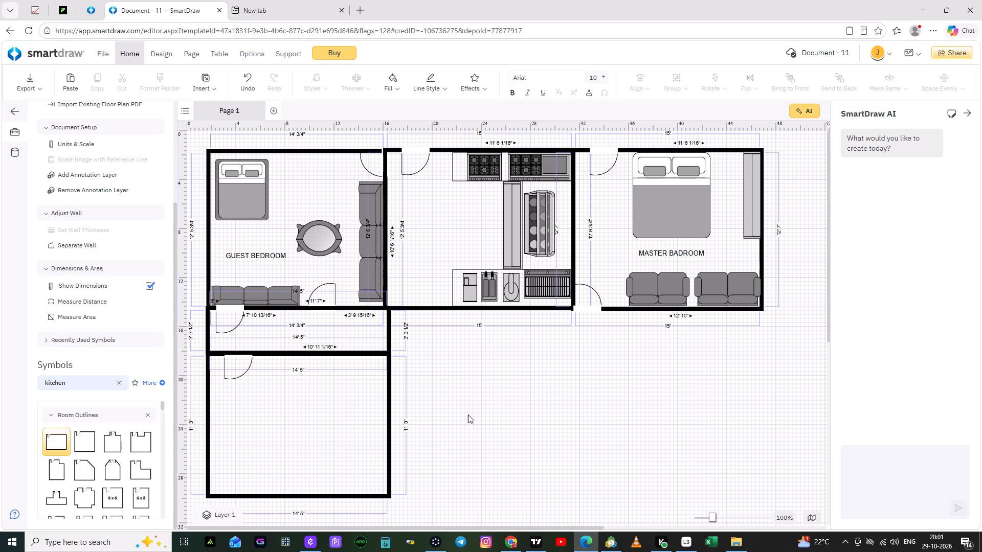
# Move the door on the wall between the narrow and lower rooms to the wall's right end, rotated to swing into the narrow room.
pyautogui.moveTo(233, 371); pyautogui.dragTo(347, 365)
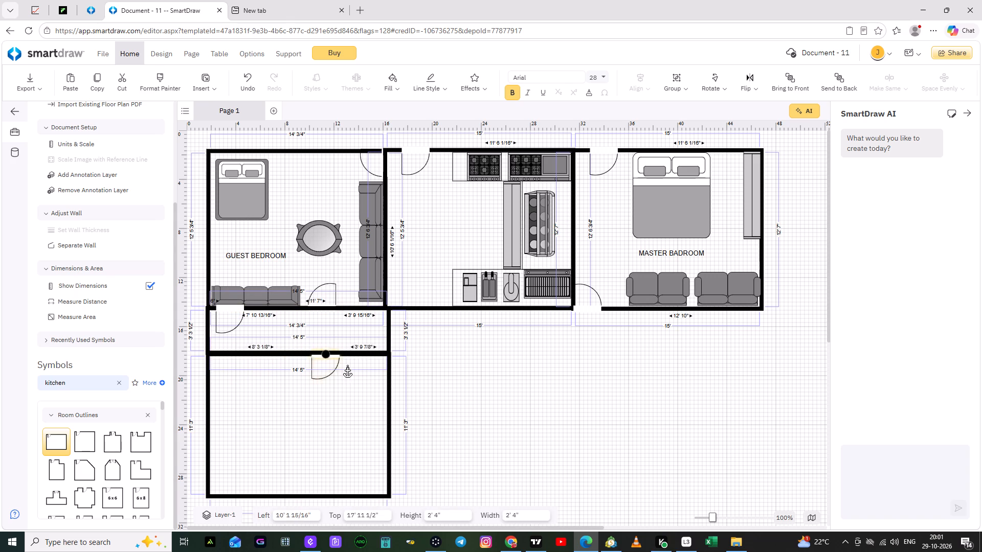
pyautogui.moveTo(347, 365); pyautogui.dragTo(355, 362)
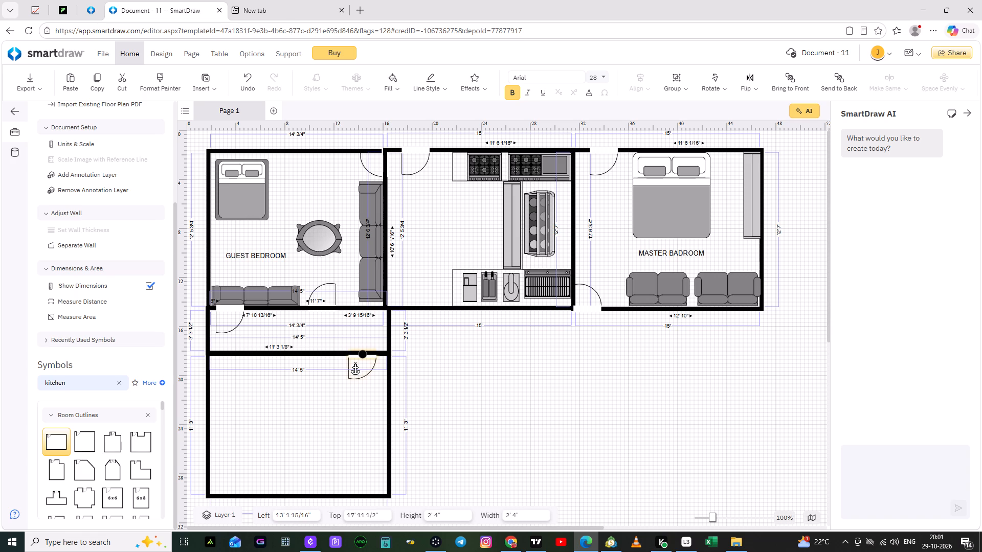
pyautogui.moveTo(355, 362); pyautogui.dragTo(357, 348)
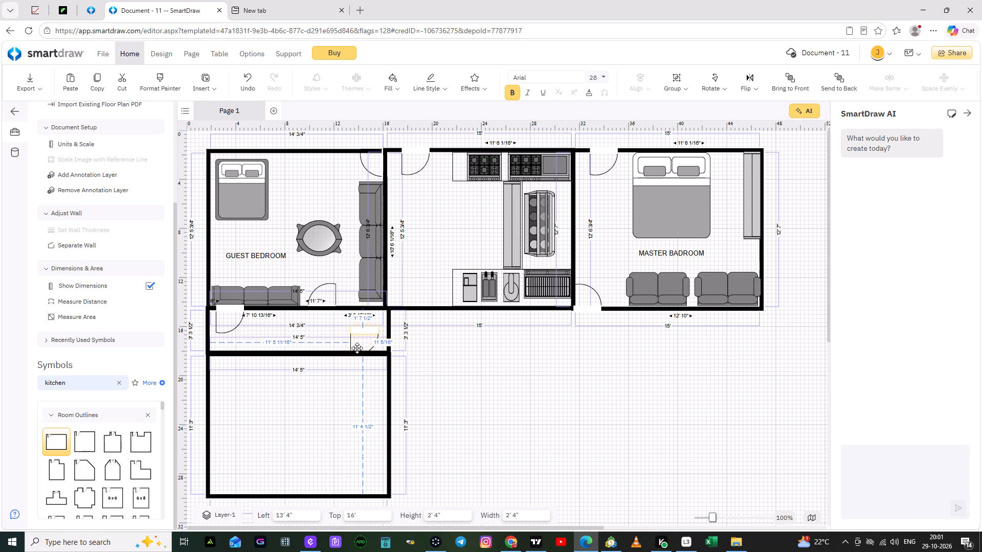
pyautogui.moveTo(357, 348); pyautogui.dragTo(357, 344)
pyautogui.click(357, 344)
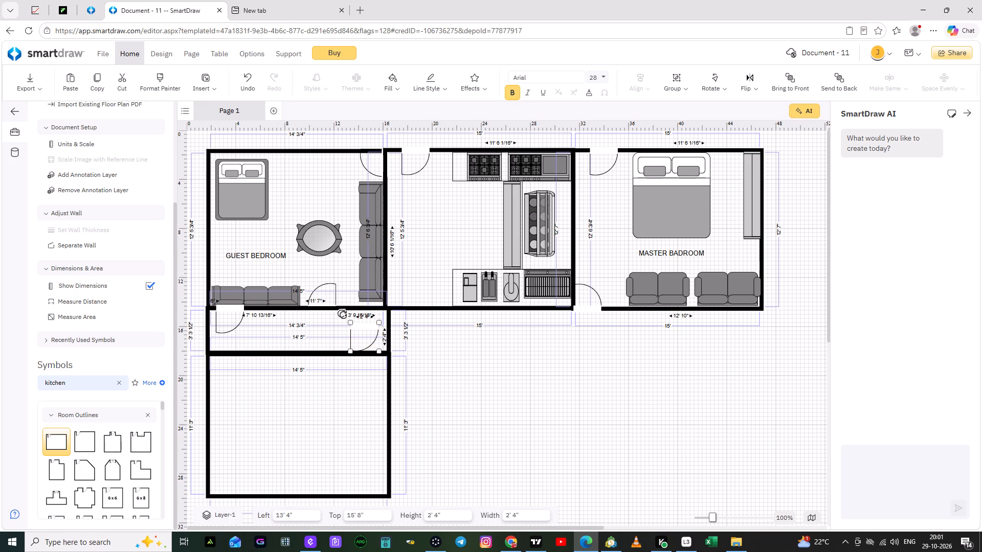
pyautogui.moveTo(343, 314); pyautogui.dragTo(393, 362)
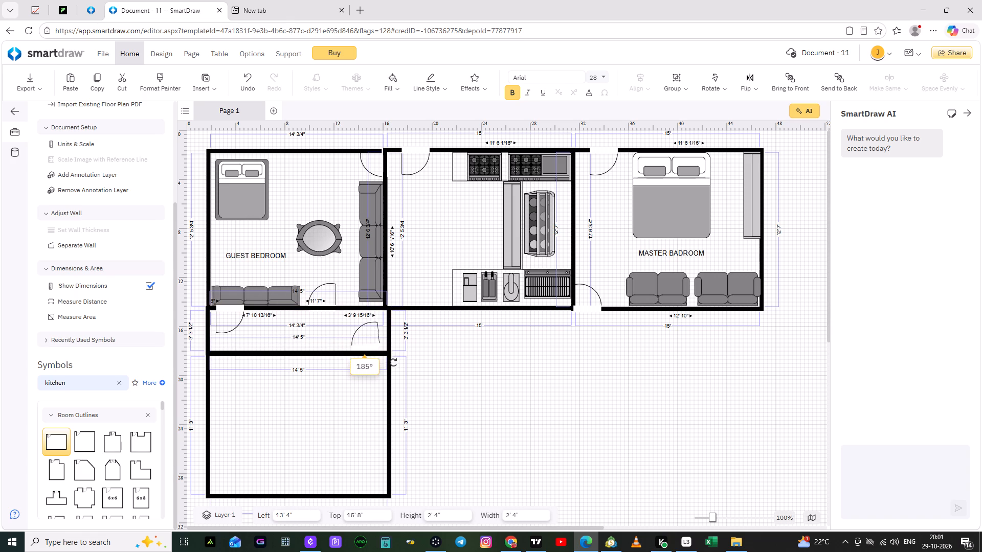
pyautogui.moveTo(393, 362); pyautogui.dragTo(393, 366)
pyautogui.click(365, 331)
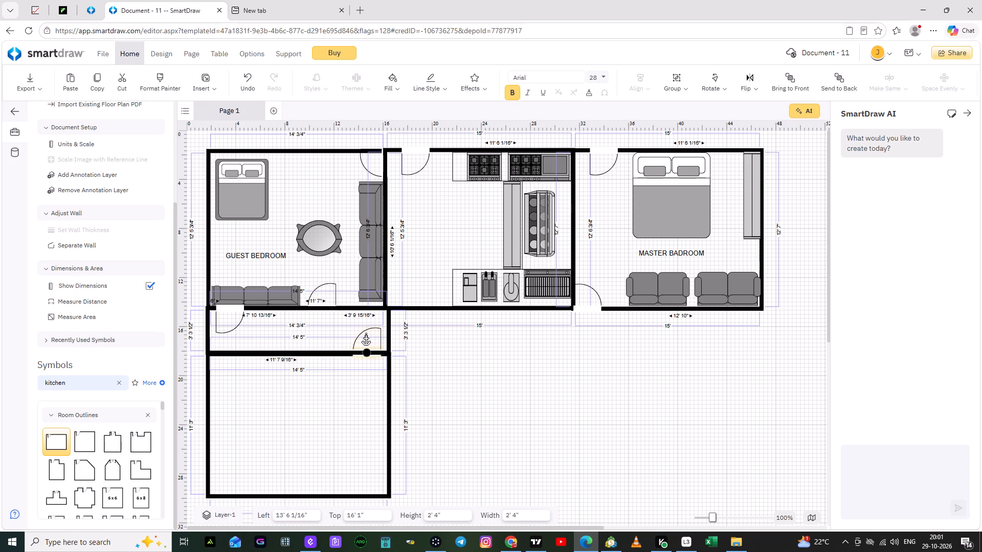
pyautogui.click(339, 420)
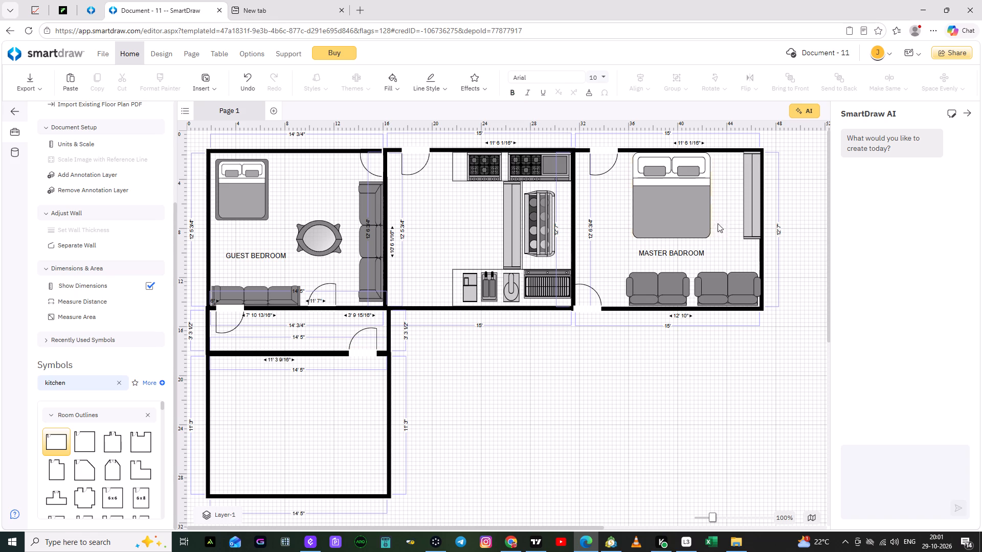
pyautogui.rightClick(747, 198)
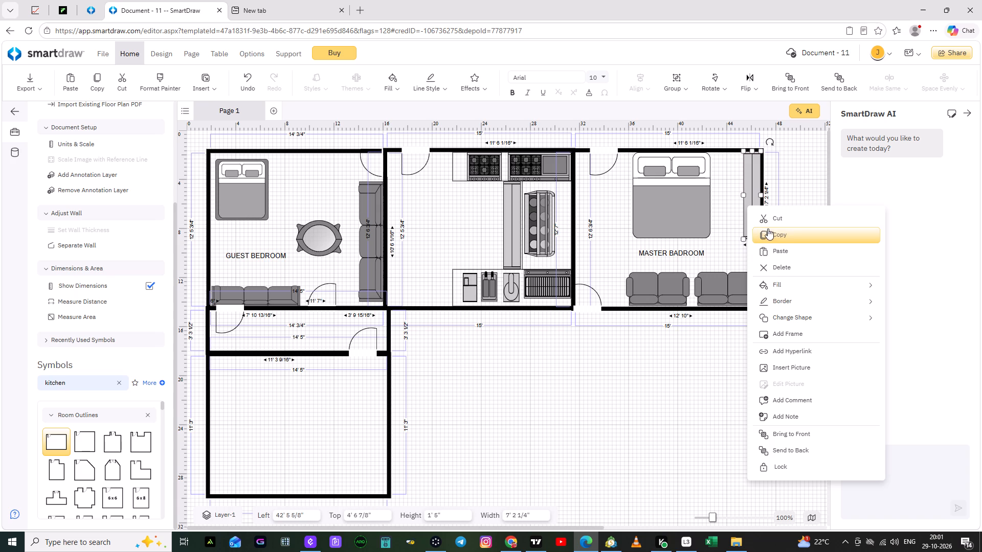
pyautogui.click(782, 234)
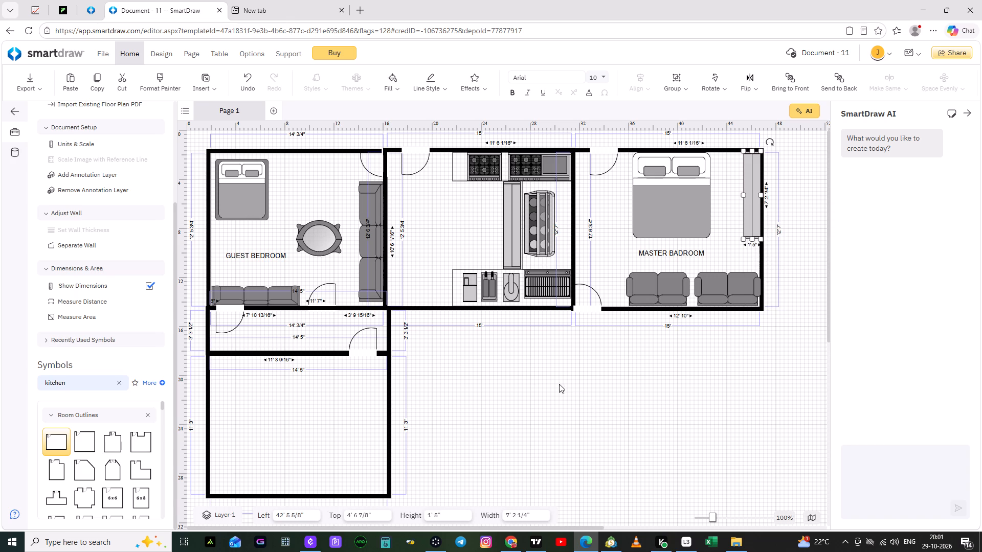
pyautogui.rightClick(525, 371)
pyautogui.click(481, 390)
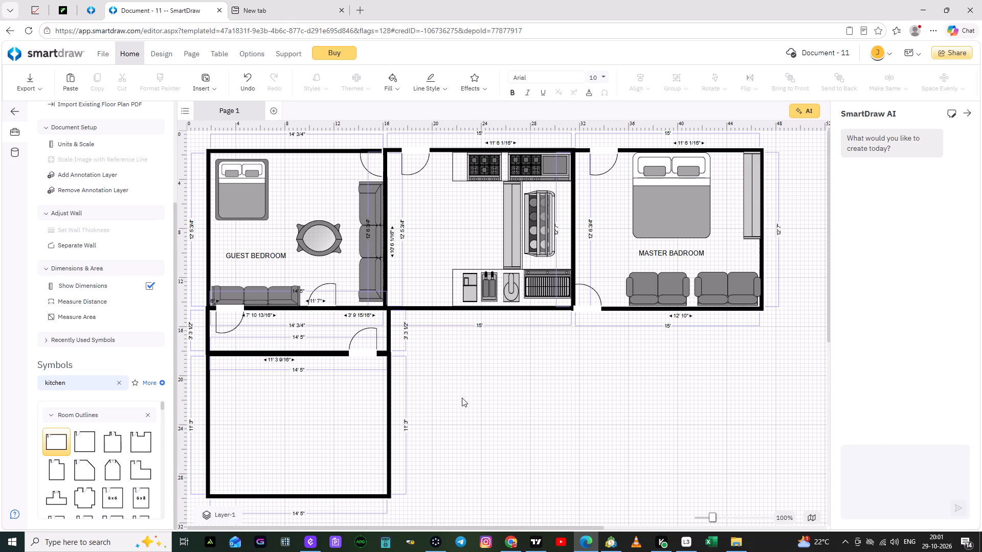
# Search the symbol library for POOJA ROOM and look through the results for a symbol that suits the narrow room.
pyautogui.click(121, 380)
pyautogui.click(74, 385)
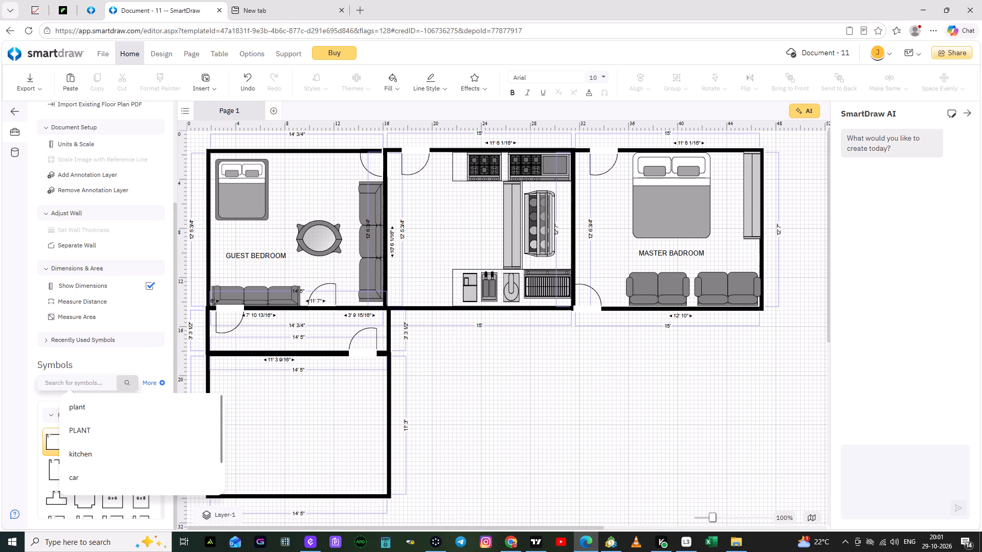
pyautogui.write('POOJA')
pyautogui.press('space')
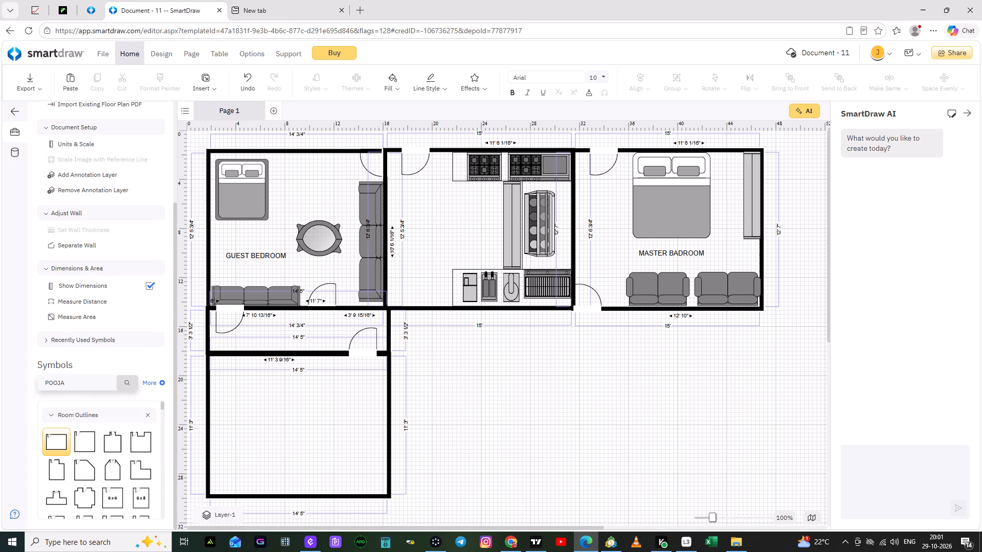
pyautogui.write('ROOM')
pyautogui.click(122, 384)
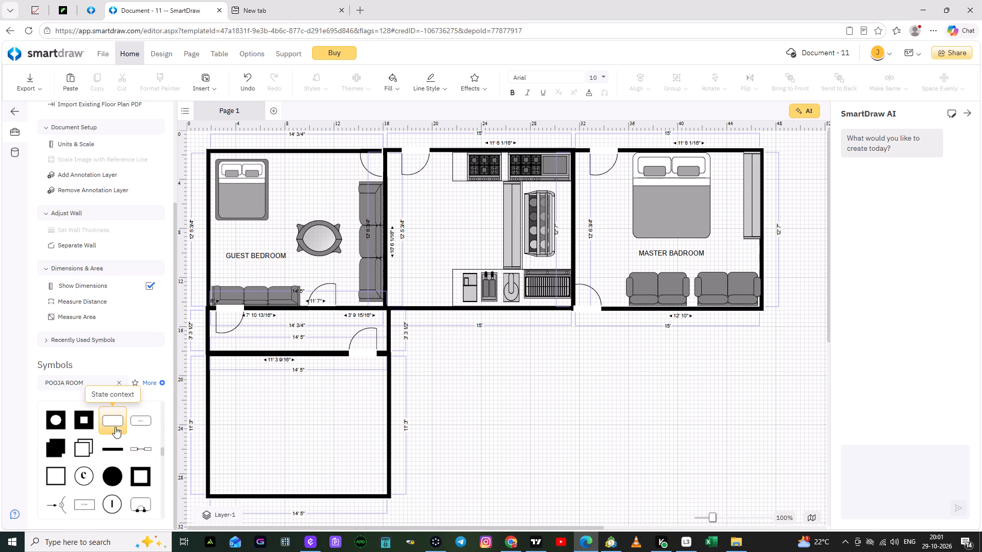
pyautogui.scroll(-1, 137, 426)
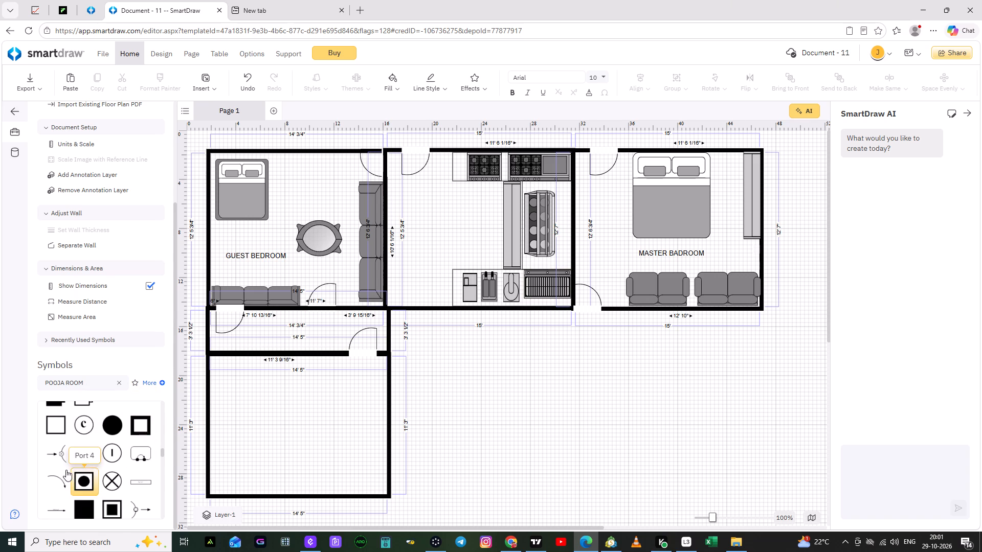
pyautogui.scroll(-1, 80, 453)
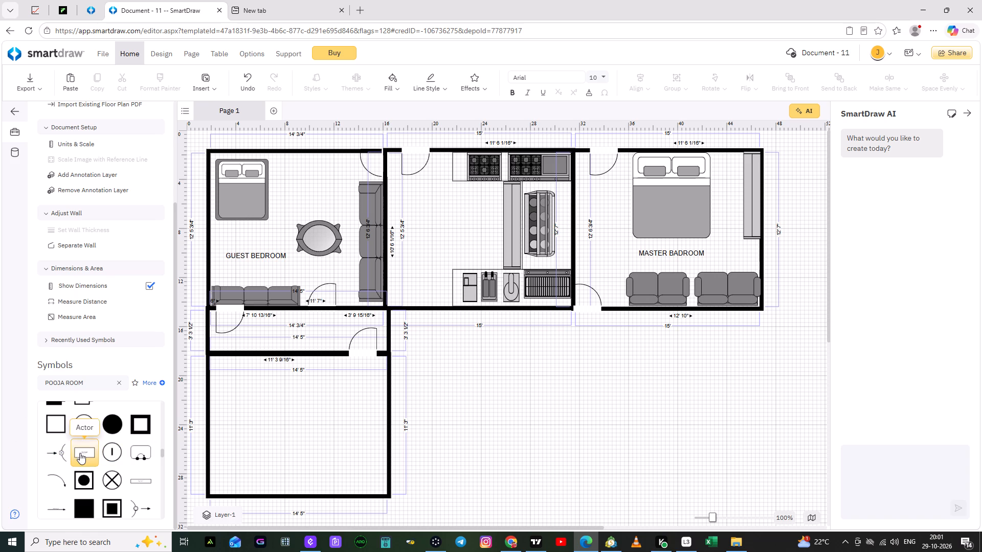
pyautogui.scroll(-2, 80, 453)
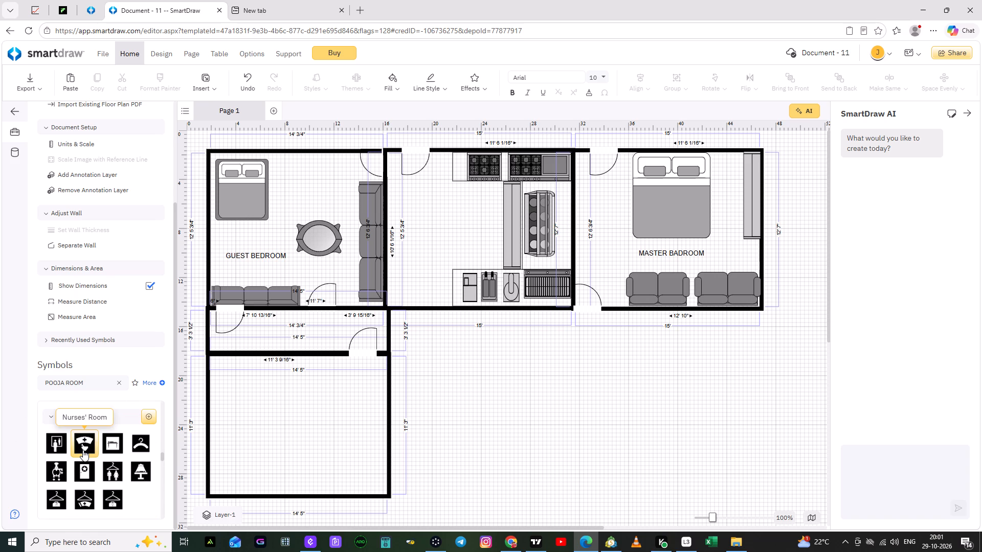
pyautogui.scroll(5, 83, 450)
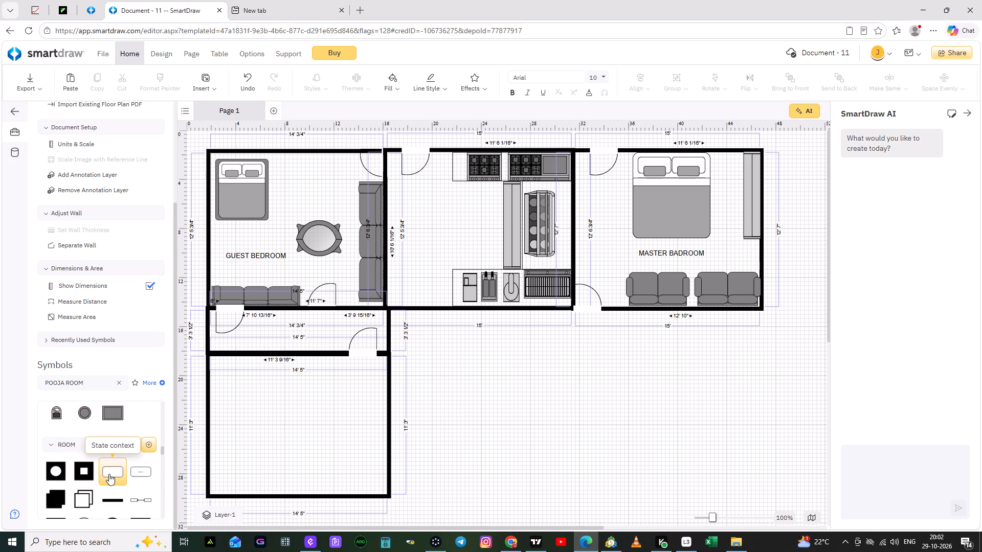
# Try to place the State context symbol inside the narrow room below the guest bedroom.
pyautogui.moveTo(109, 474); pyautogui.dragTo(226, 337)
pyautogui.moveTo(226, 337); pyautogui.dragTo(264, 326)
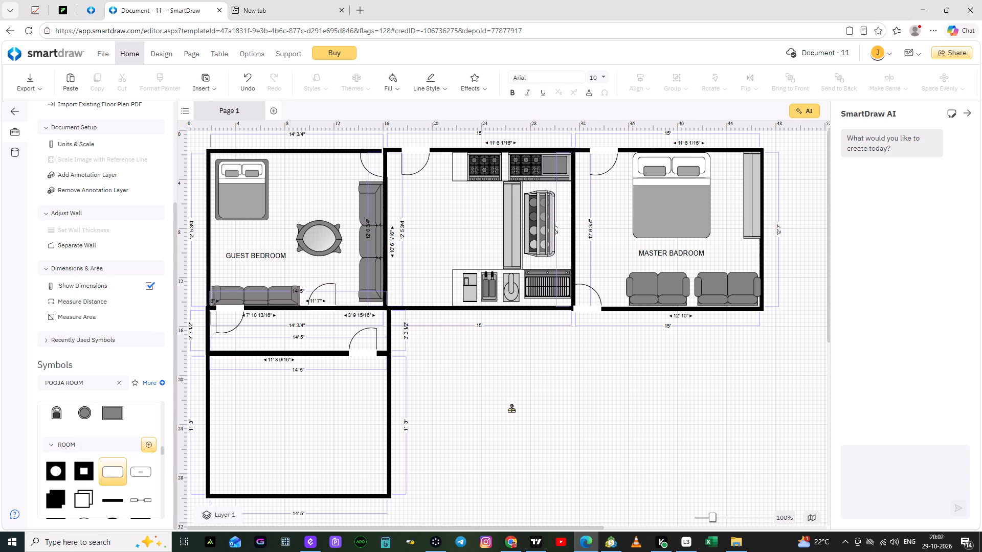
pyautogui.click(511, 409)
# Move the door at the narrow room's upper left out of the plan to the blank area below the kitchen.
pyautogui.moveTo(228, 316); pyautogui.dragTo(245, 317)
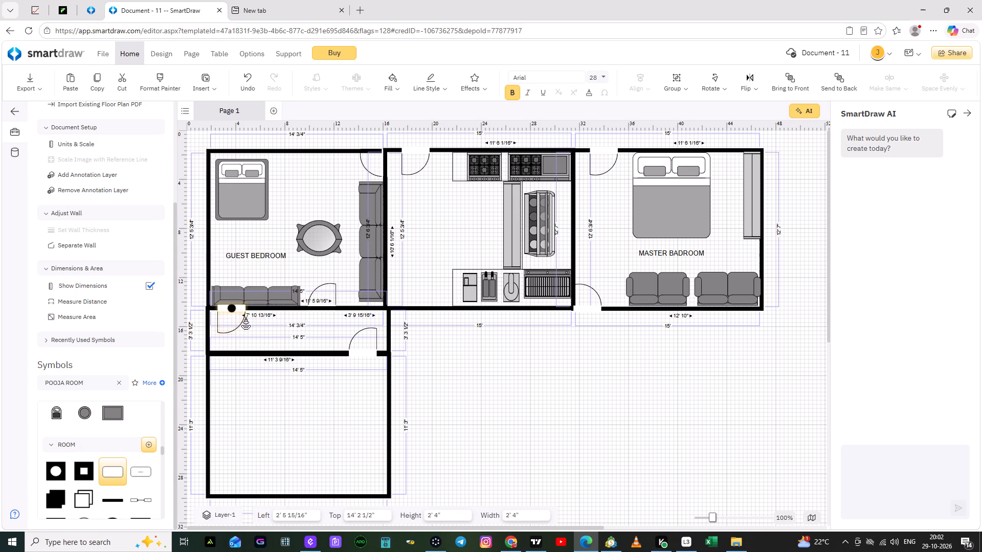
pyautogui.moveTo(245, 317); pyautogui.dragTo(505, 391)
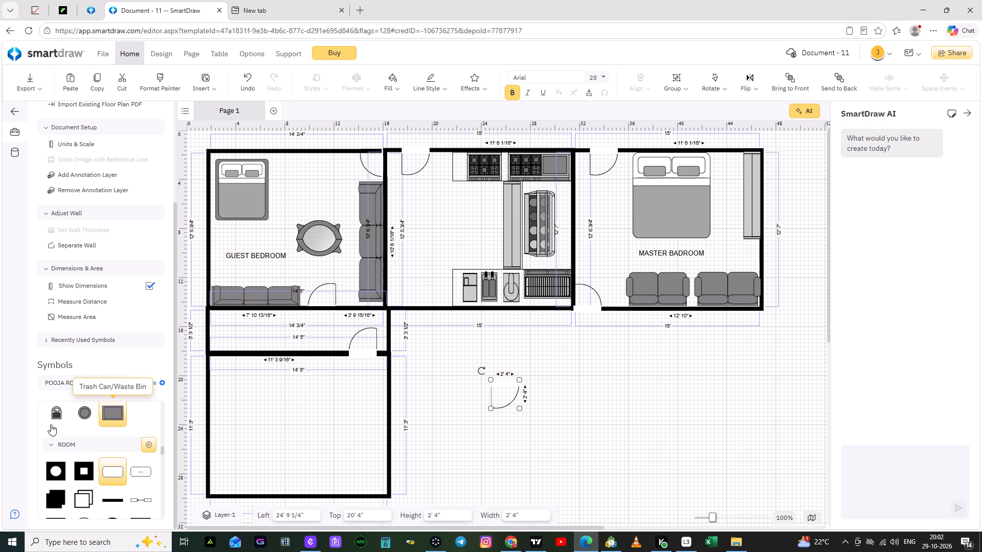
# Place the 4' by 2' rounded state symbol in the narrow room's upper-left corner, against the guest bedroom's bottom wall.
pyautogui.click(109, 474)
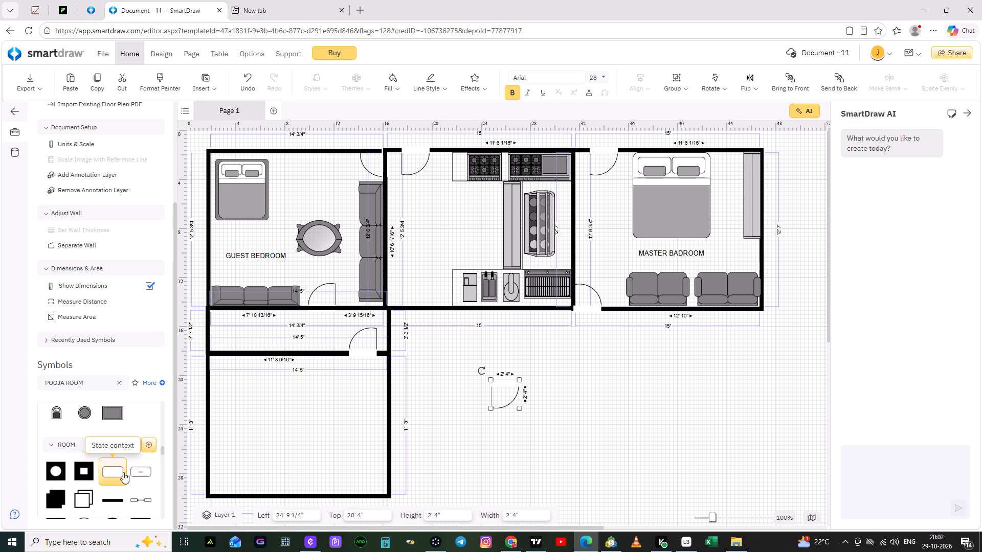
pyautogui.moveTo(137, 472); pyautogui.dragTo(250, 327)
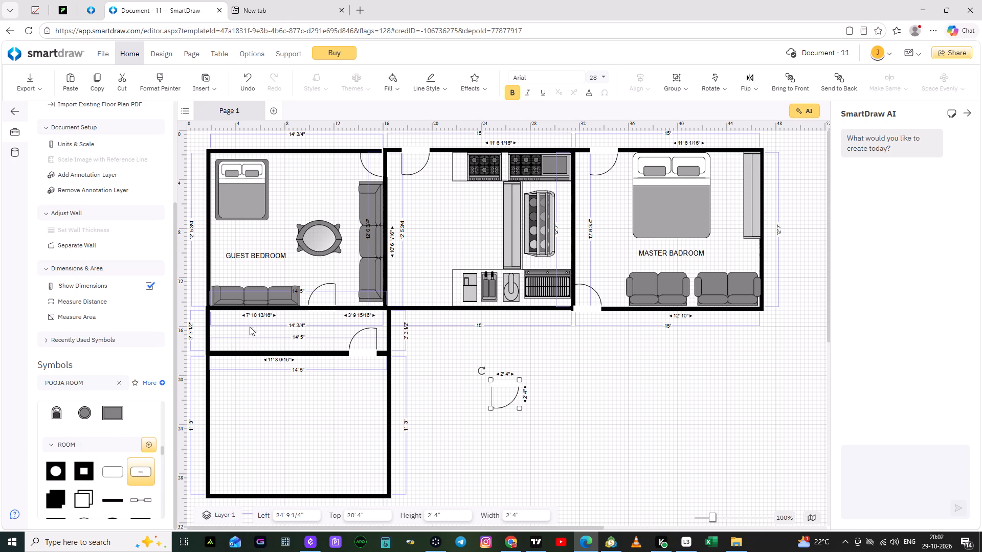
pyautogui.moveTo(250, 327); pyautogui.dragTo(238, 323)
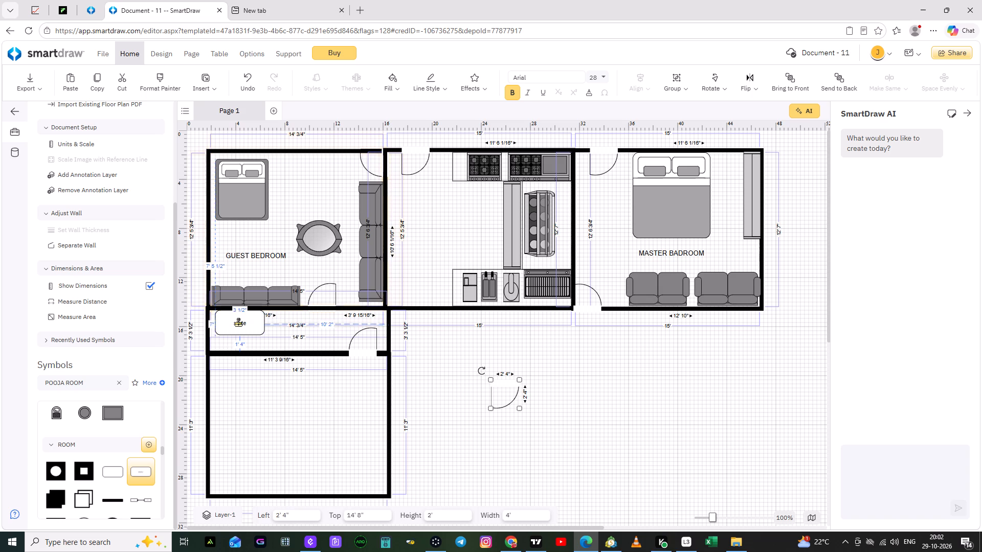
pyautogui.moveTo(238, 323); pyautogui.dragTo(235, 323)
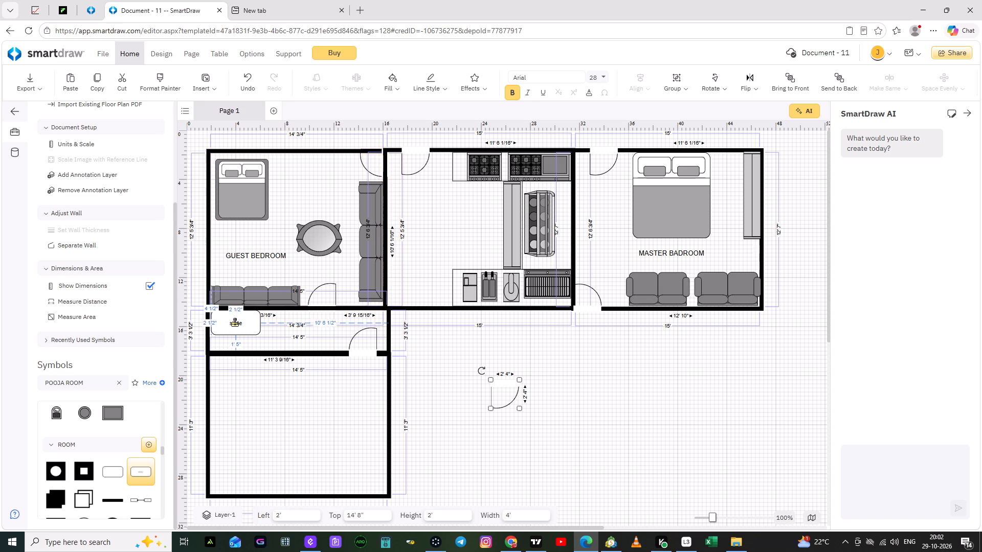
pyautogui.moveTo(235, 323); pyautogui.dragTo(232, 324)
pyautogui.click(261, 451)
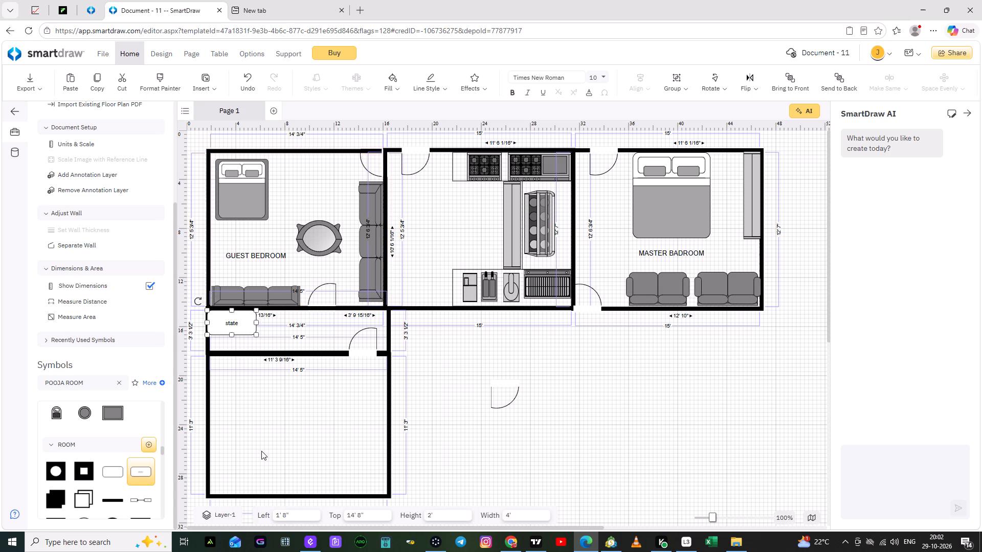
# Widen the state box by extending its right side to a little under half of the narrow room's length.
pyautogui.click(256, 324)
pyautogui.moveTo(256, 324); pyautogui.dragTo(265, 321)
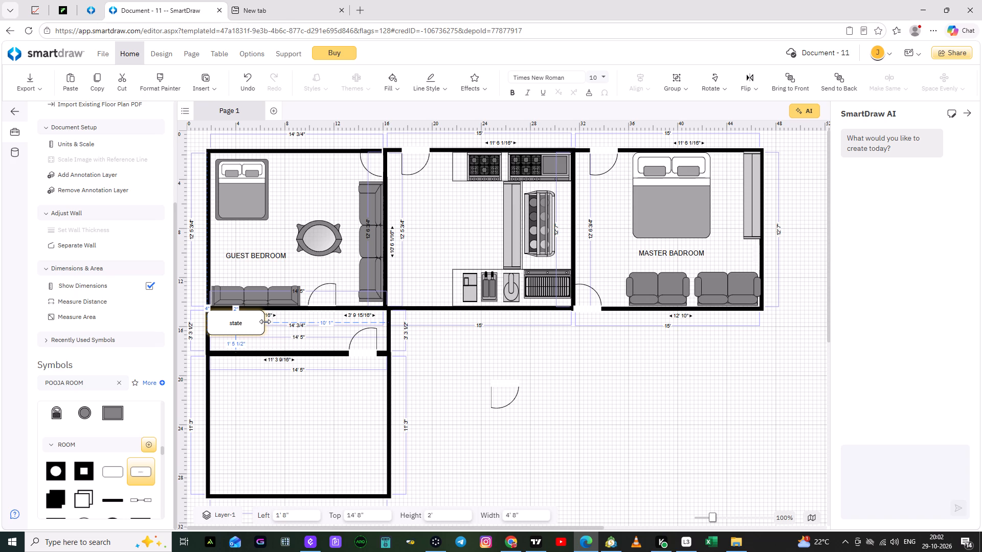
pyautogui.moveTo(265, 321); pyautogui.dragTo(284, 318)
pyautogui.click(309, 421)
# Draw a short wall about 2' long from the guest bedroom's bottom wall down along the state box's right side.
pyautogui.scroll(4, 113, 240)
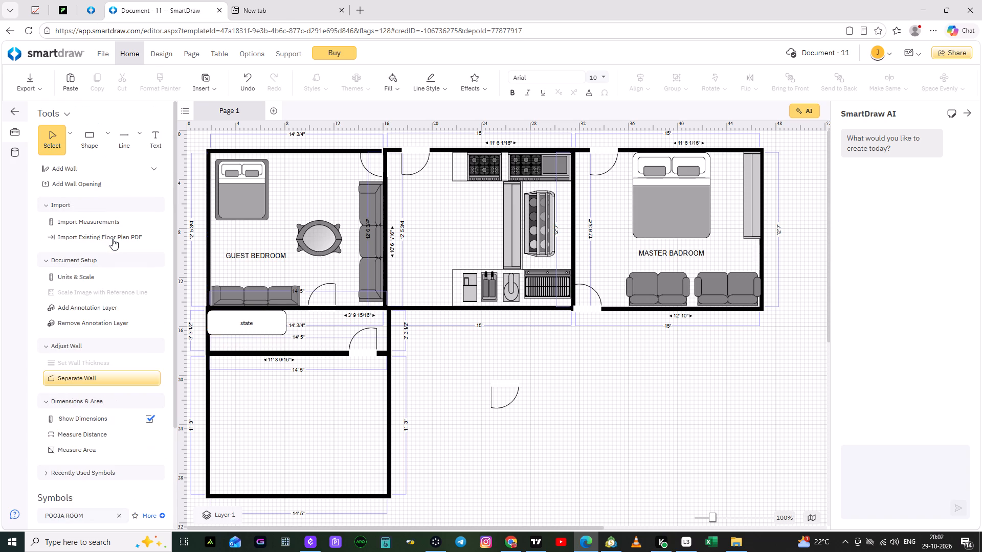
pyautogui.click(127, 168)
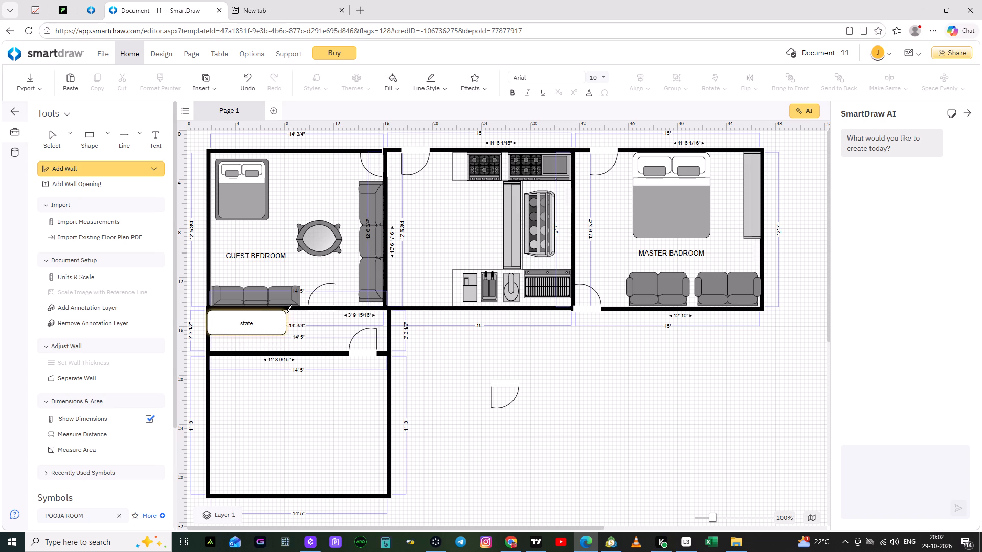
pyautogui.moveTo(287, 311); pyautogui.dragTo(287, 314)
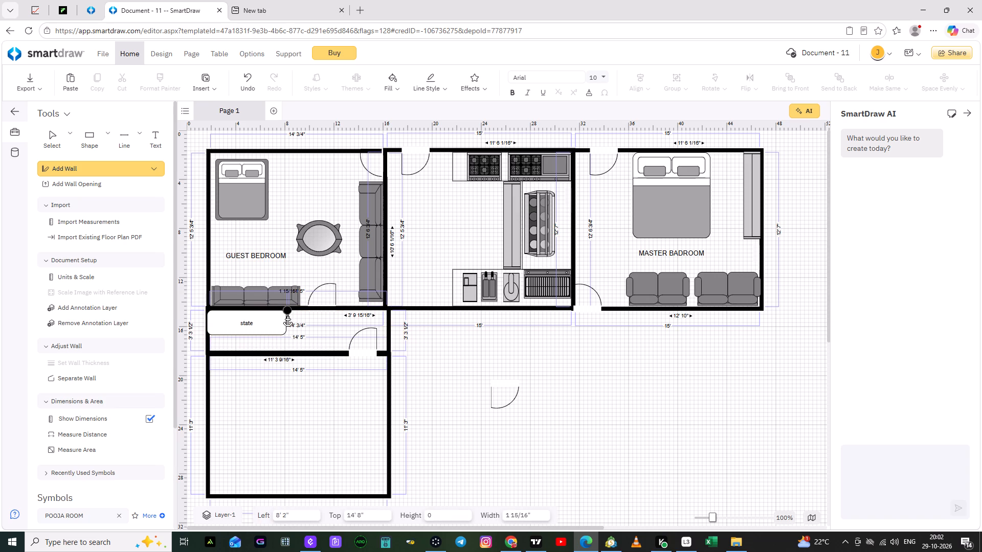
pyautogui.moveTo(287, 314); pyautogui.dragTo(286, 335)
pyautogui.moveTo(286, 335); pyautogui.dragTo(287, 336)
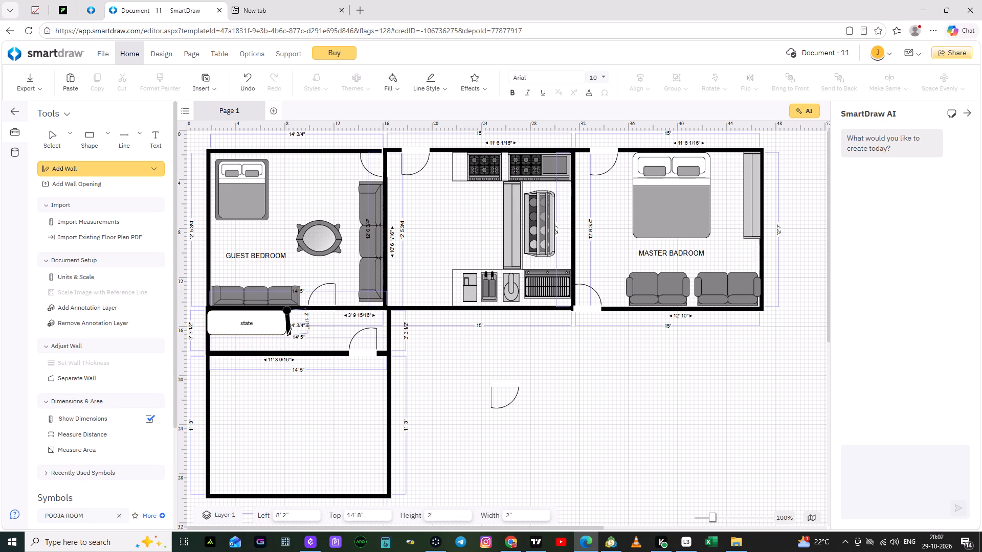
pyautogui.moveTo(287, 336); pyautogui.dragTo(286, 336)
pyautogui.moveTo(286, 336); pyautogui.dragTo(285, 336)
pyautogui.moveTo(285, 336); pyautogui.dragTo(286, 336)
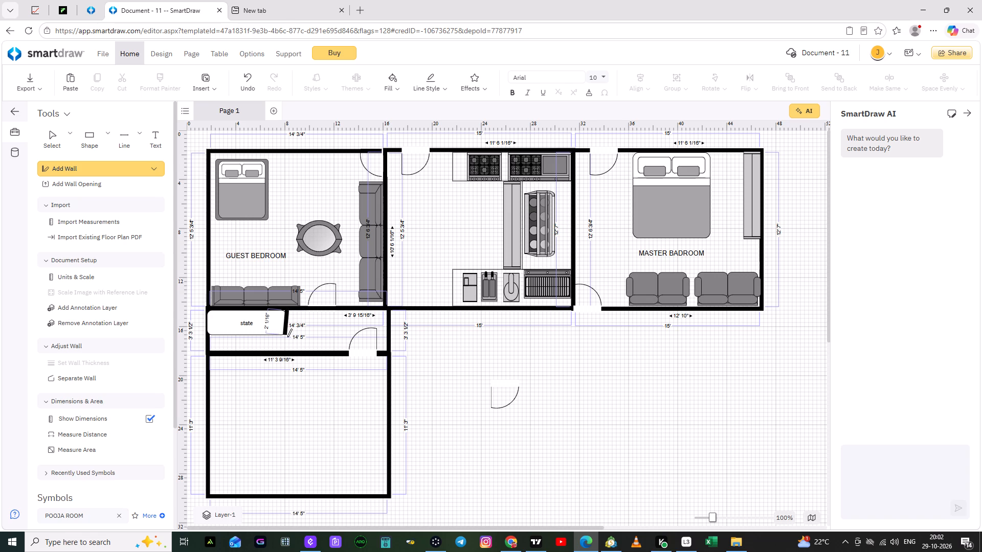
pyautogui.click(144, 171)
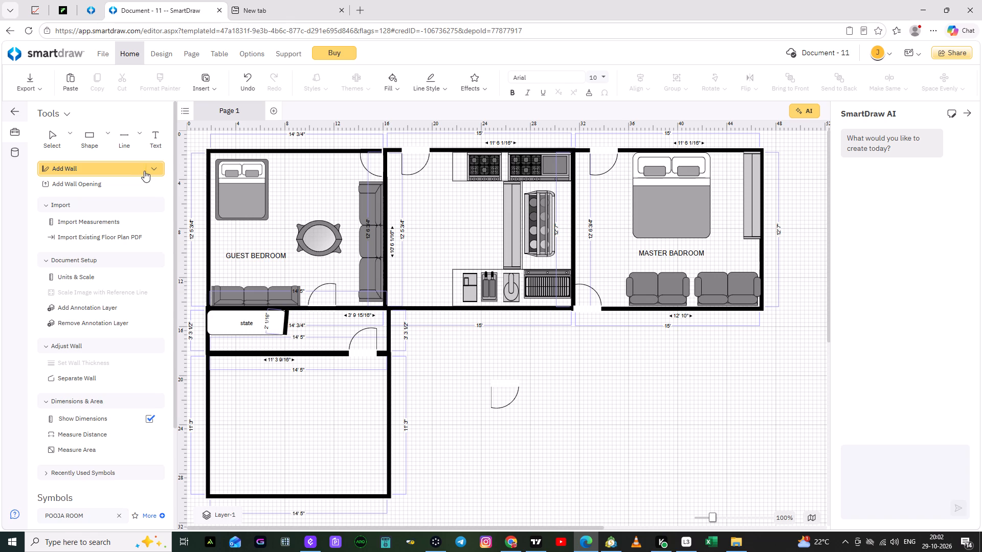
# Adjust the short wall's lower end so it runs vertically against the state box's right edge.
pyautogui.click(286, 323)
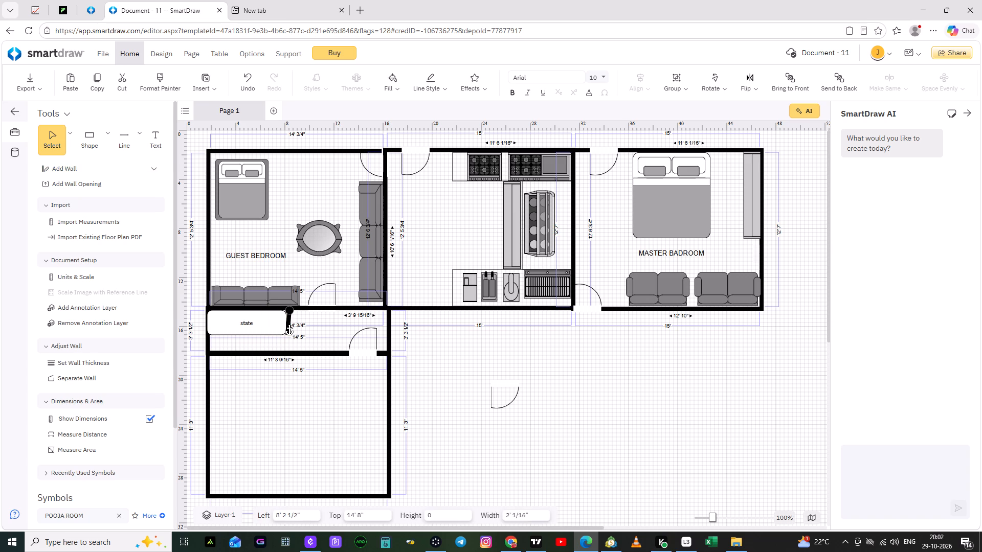
pyautogui.click(289, 326)
pyautogui.click(313, 420)
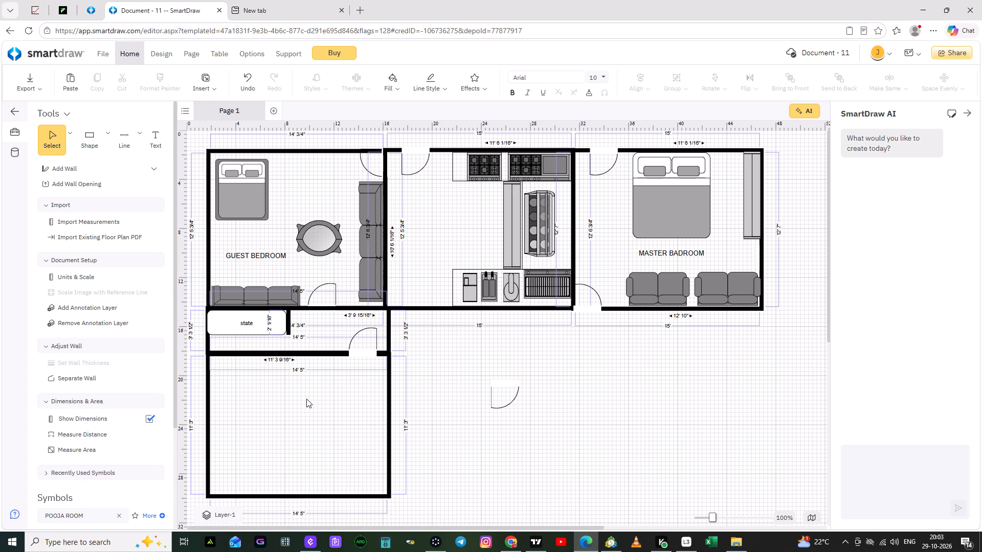
pyautogui.click(275, 379)
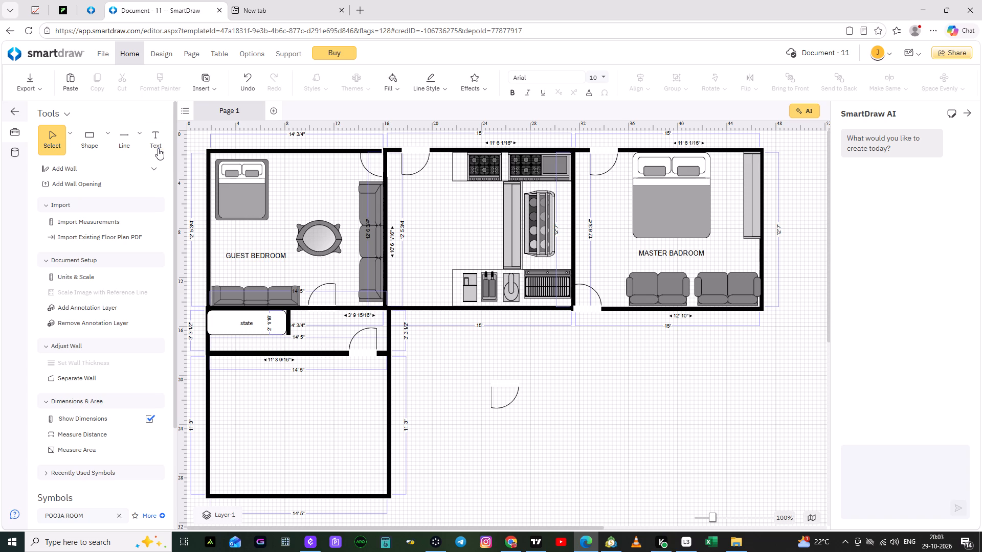
# Add the text label POOJA ROOM below the state box and centre it in the gap above the narrow room's bottom wall.
pyautogui.click(158, 148)
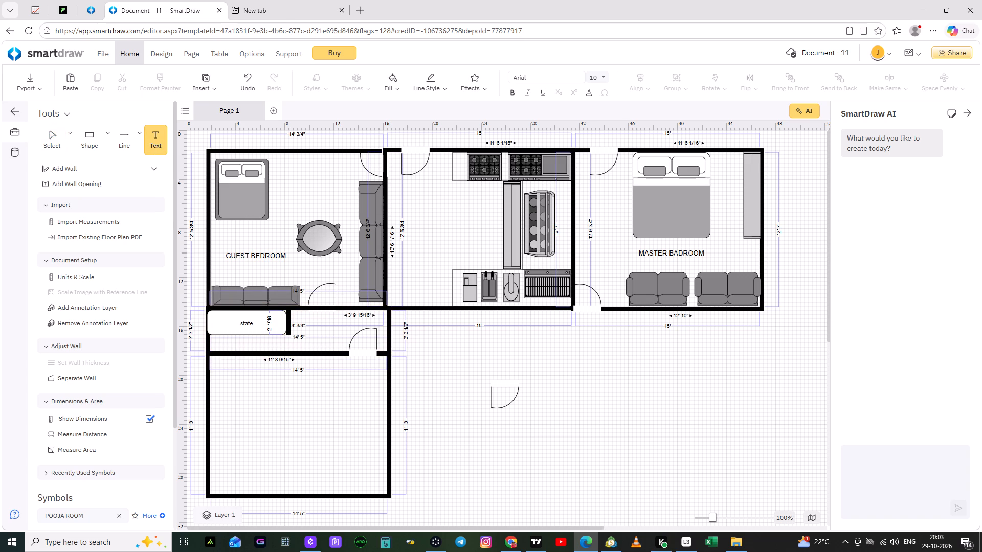
pyautogui.click(224, 343)
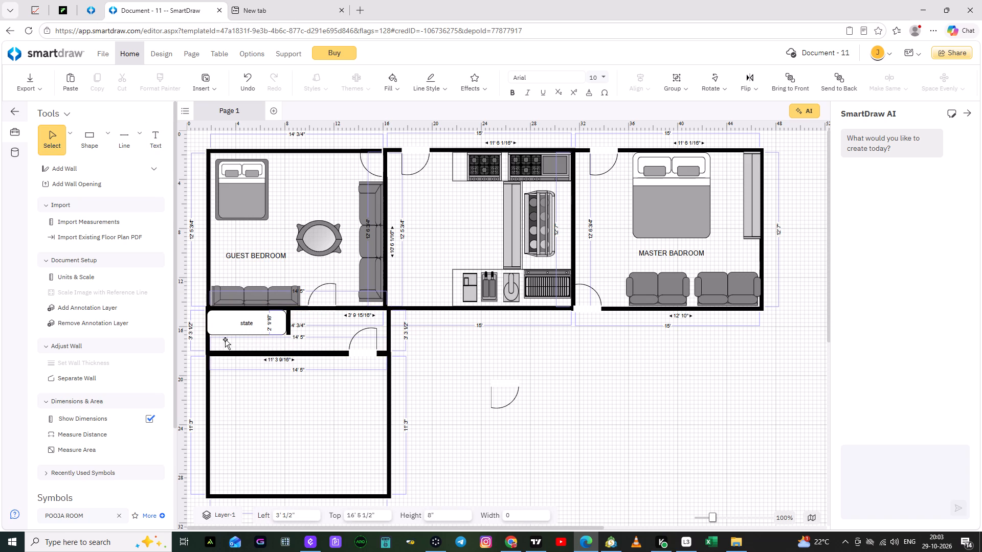
pyautogui.write('POOJA ROOM')
pyautogui.click(254, 429)
pyautogui.click(254, 335)
pyautogui.moveTo(254, 335); pyautogui.dragTo(258, 338)
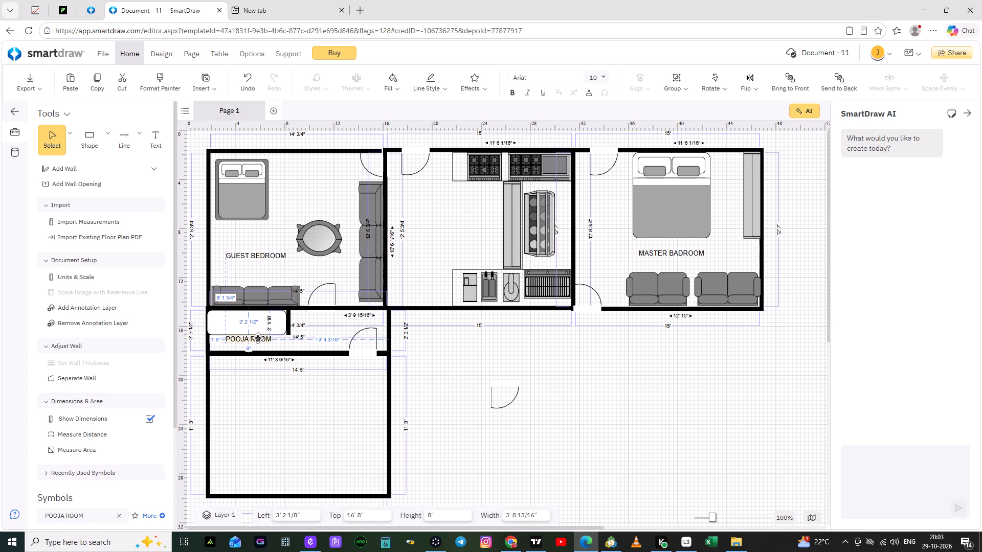
pyautogui.moveTo(258, 338); pyautogui.dragTo(257, 340)
pyautogui.click(312, 439)
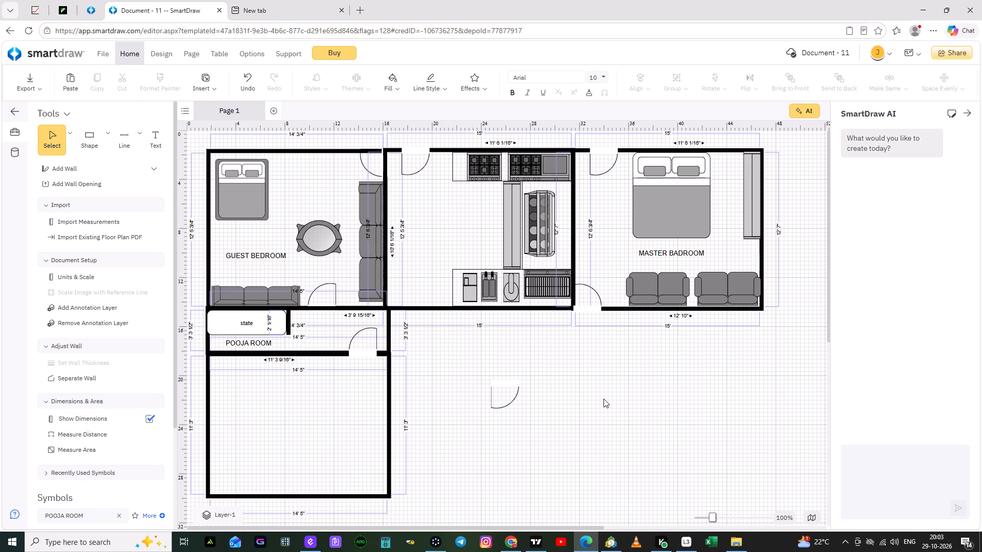
pyautogui.click(351, 405)
# Delete the loose door lying in the blank area below the kitchen.
pyautogui.click(510, 398)
pyautogui.moveTo(510, 398); pyautogui.dragTo(516, 402)
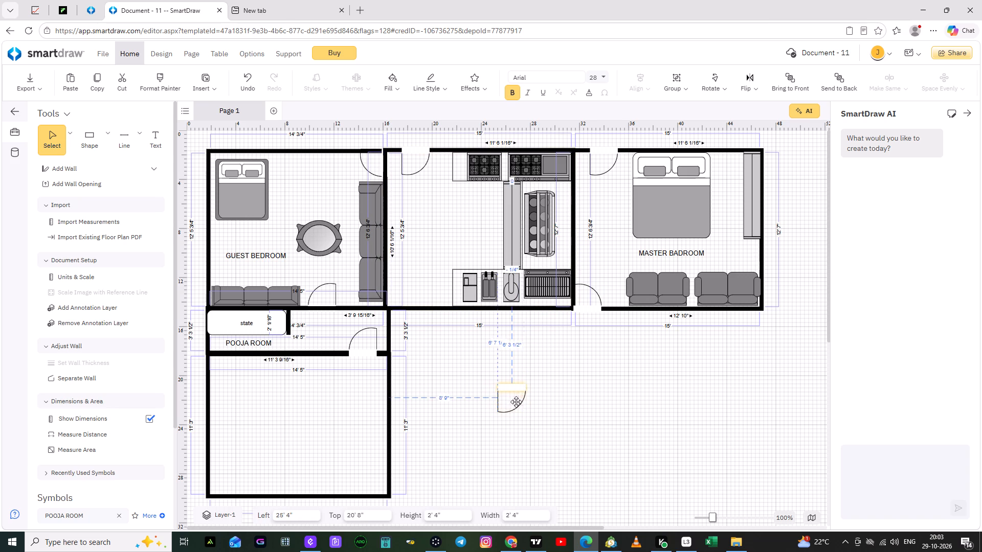
pyautogui.moveTo(516, 402); pyautogui.dragTo(584, 430)
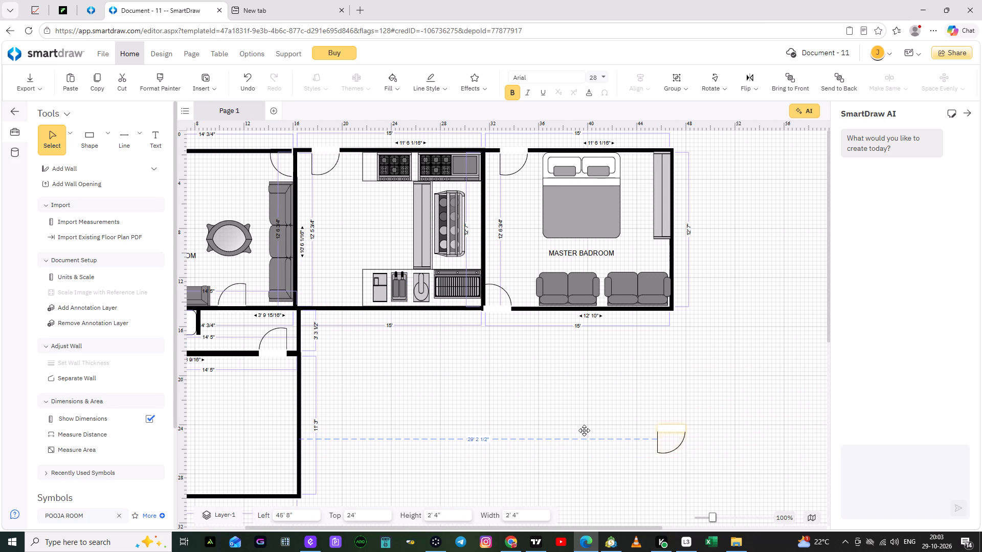
pyautogui.moveTo(584, 430); pyautogui.dragTo(171, 425)
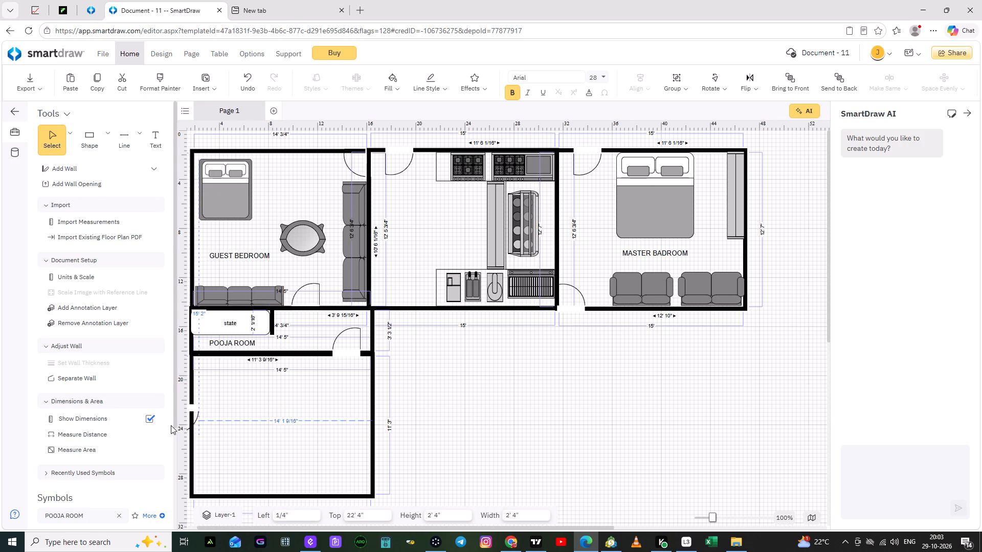
pyautogui.moveTo(171, 425); pyautogui.dragTo(474, 410)
pyautogui.rightClick(473, 407)
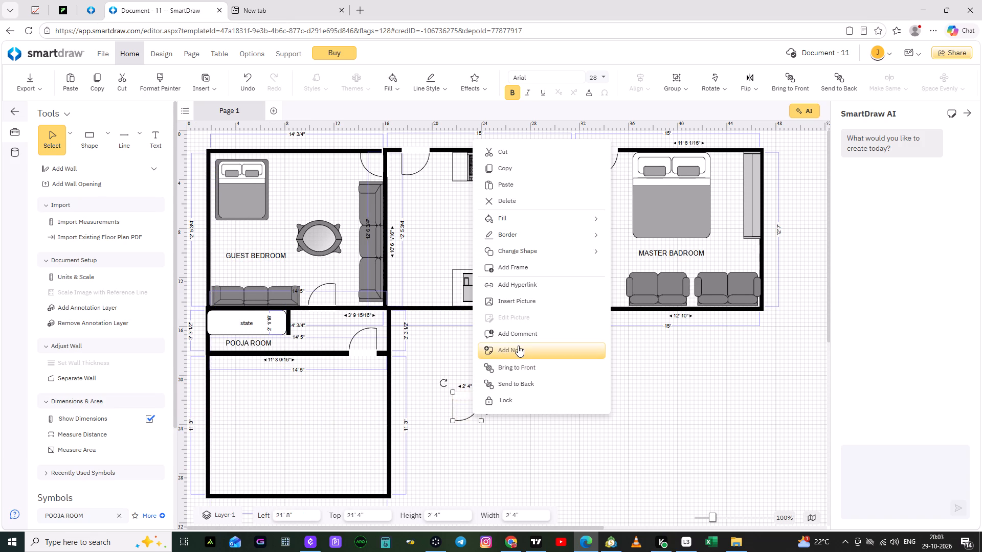
pyautogui.click(519, 202)
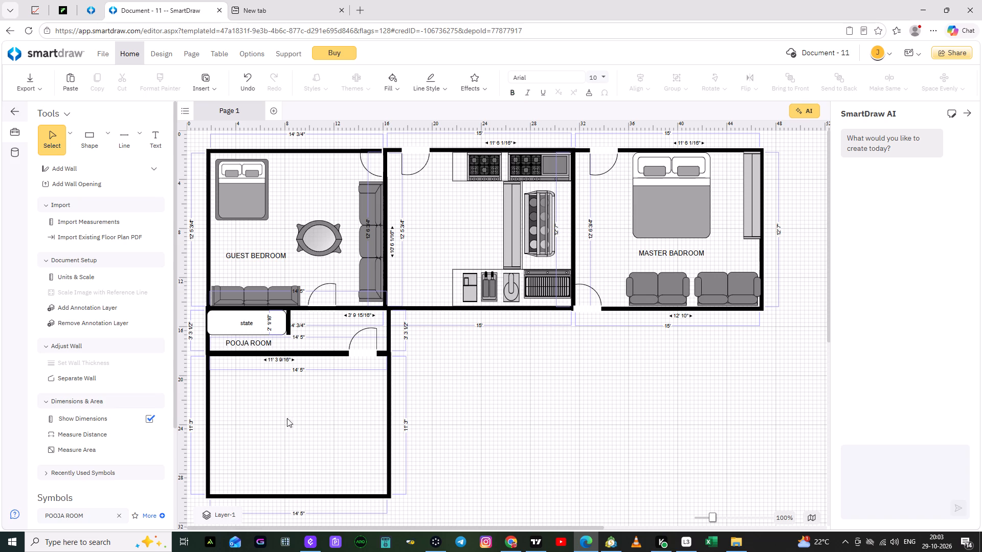
# Place a rectangle in the upper-left corner of the large room below the pooja room, 5' wide and less than 3' high.
pyautogui.click(106, 134)
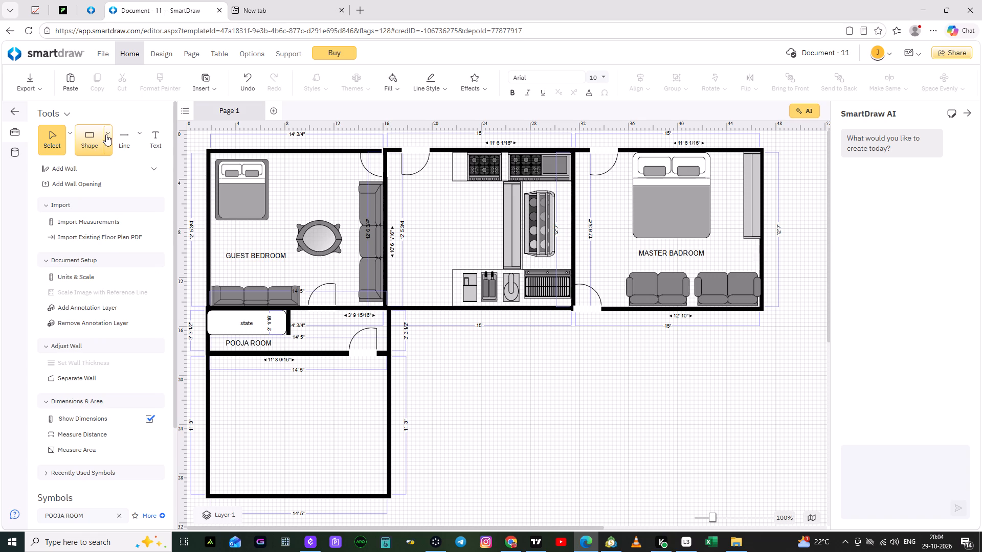
pyautogui.click(121, 181)
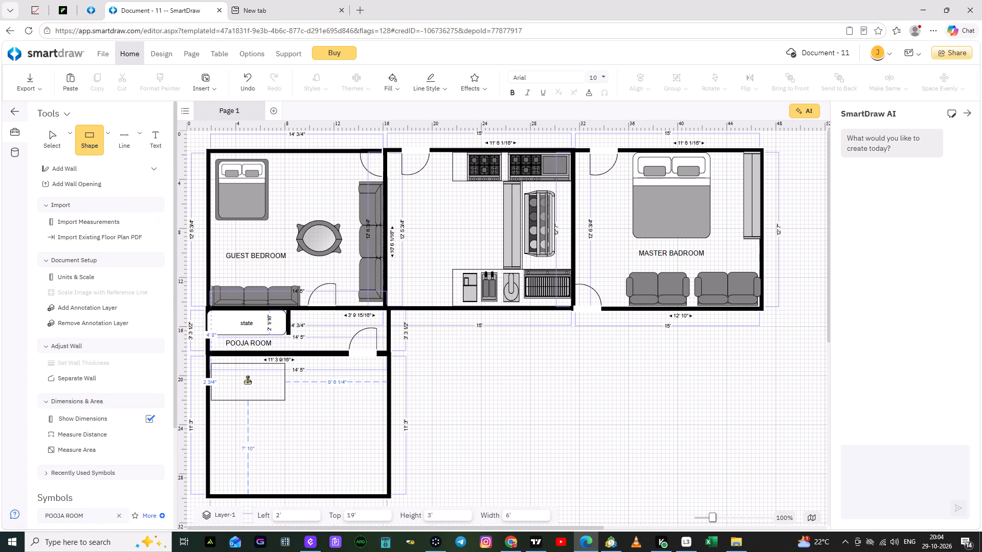
pyautogui.click(245, 375)
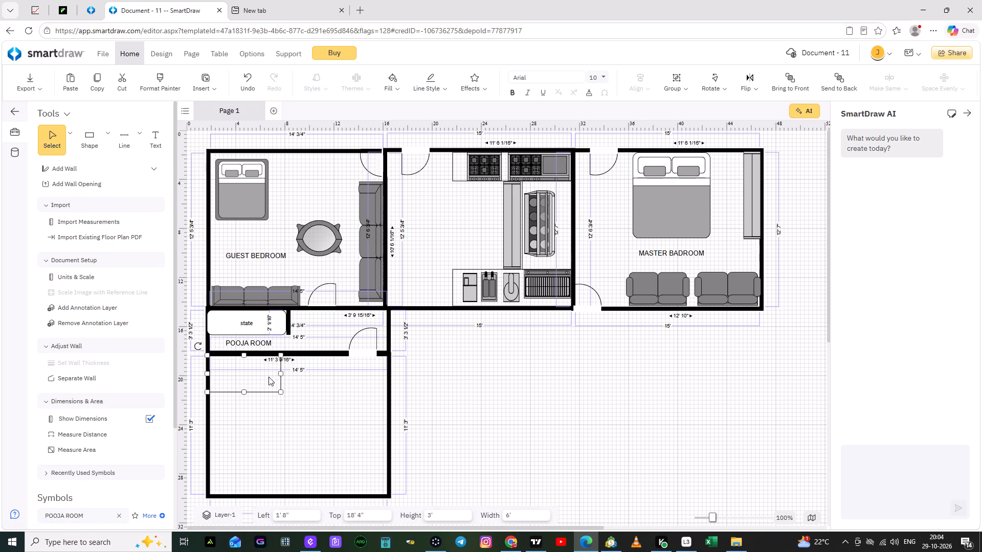
pyautogui.moveTo(280, 373); pyautogui.dragTo(268, 375)
pyautogui.moveTo(238, 393); pyautogui.dragTo(238, 401)
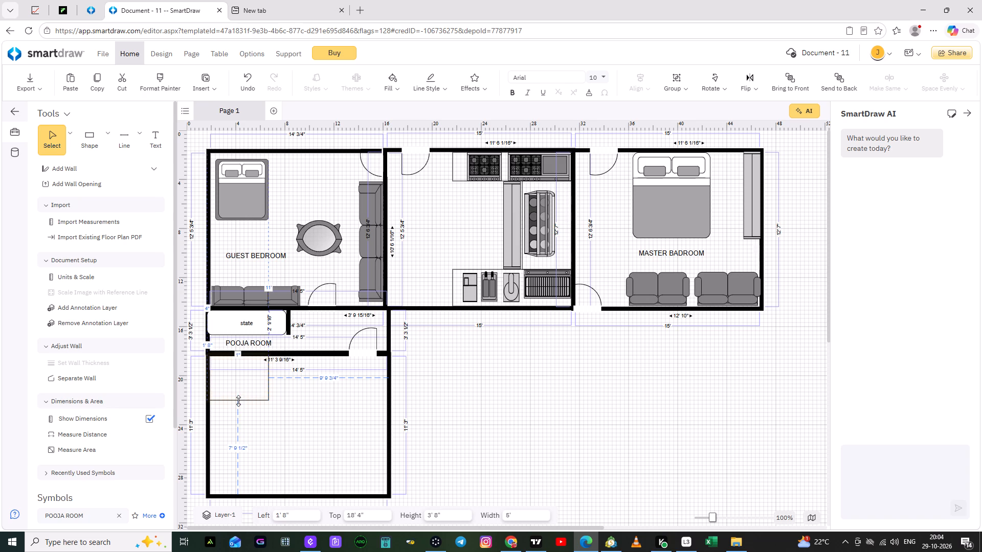
pyautogui.moveTo(238, 401); pyautogui.dragTo(238, 421)
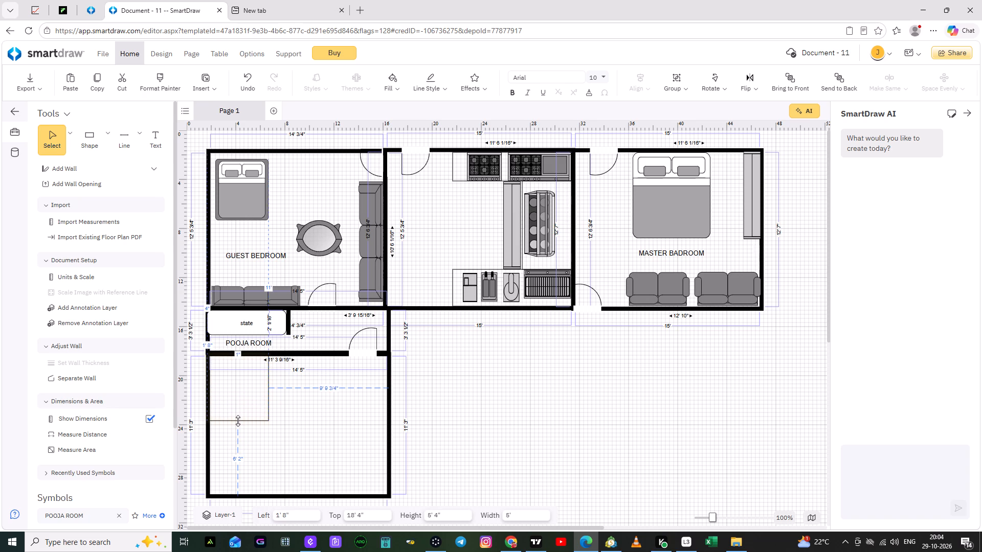
pyautogui.moveTo(238, 421); pyautogui.dragTo(240, 402)
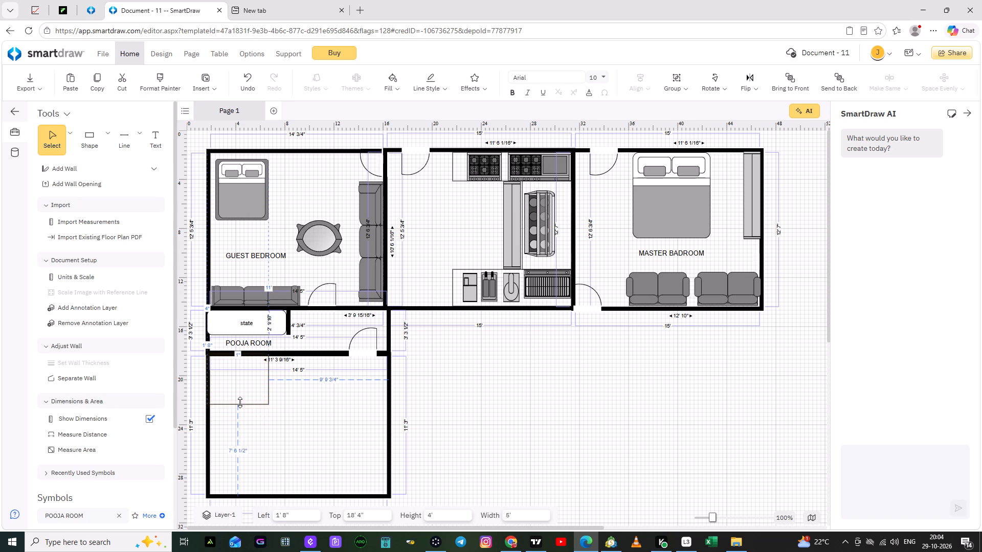
pyautogui.moveTo(240, 402); pyautogui.dragTo(242, 394)
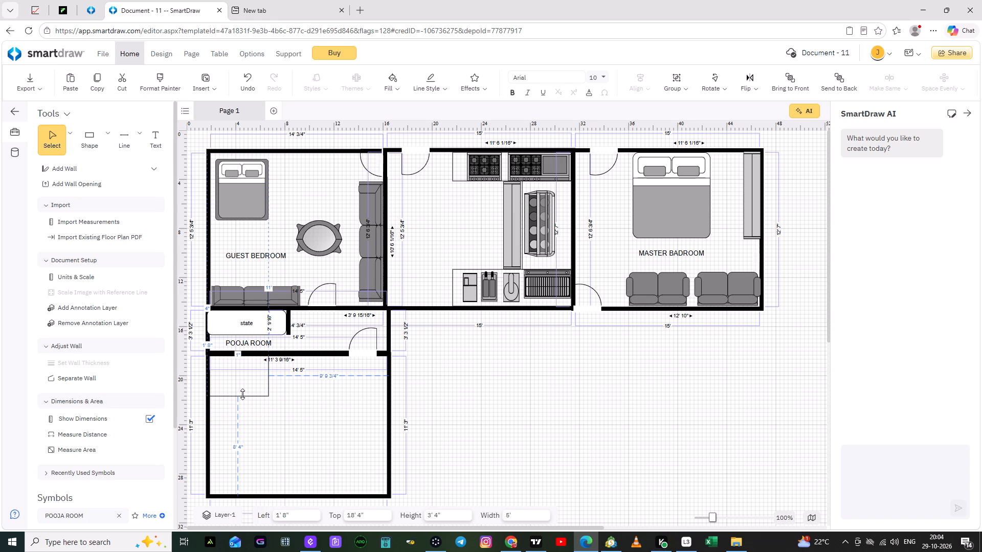
pyautogui.moveTo(242, 394); pyautogui.dragTo(244, 384)
pyautogui.click(253, 412)
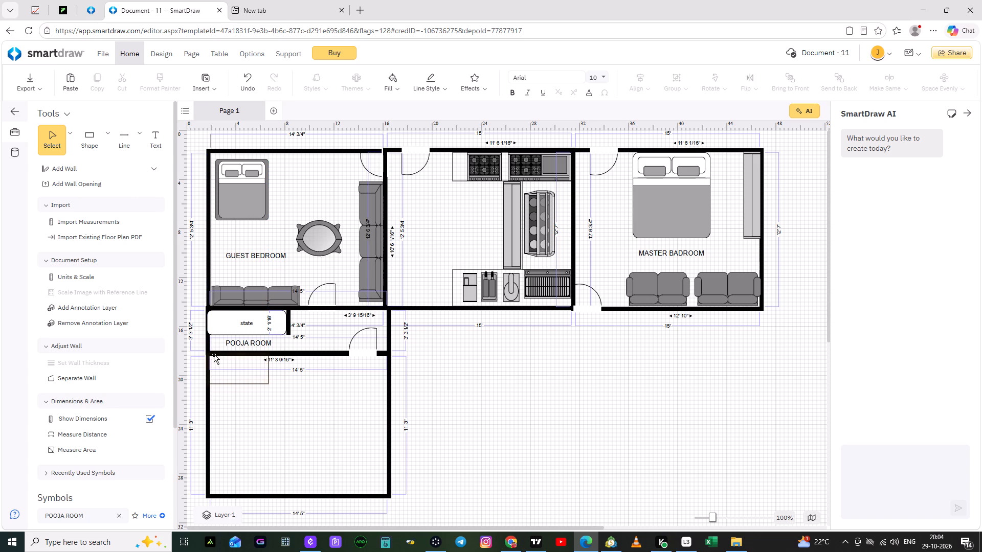
# Place a rectangle in the upper-right corner of the large room below the pooja room, 6' wide and 2' 4" high.
pyautogui.click(106, 134)
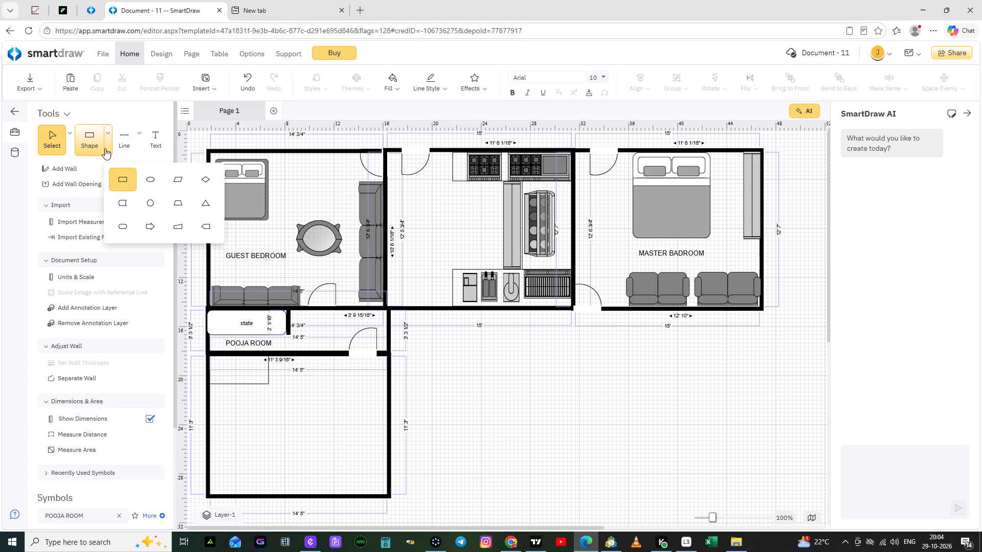
pyautogui.click(120, 176)
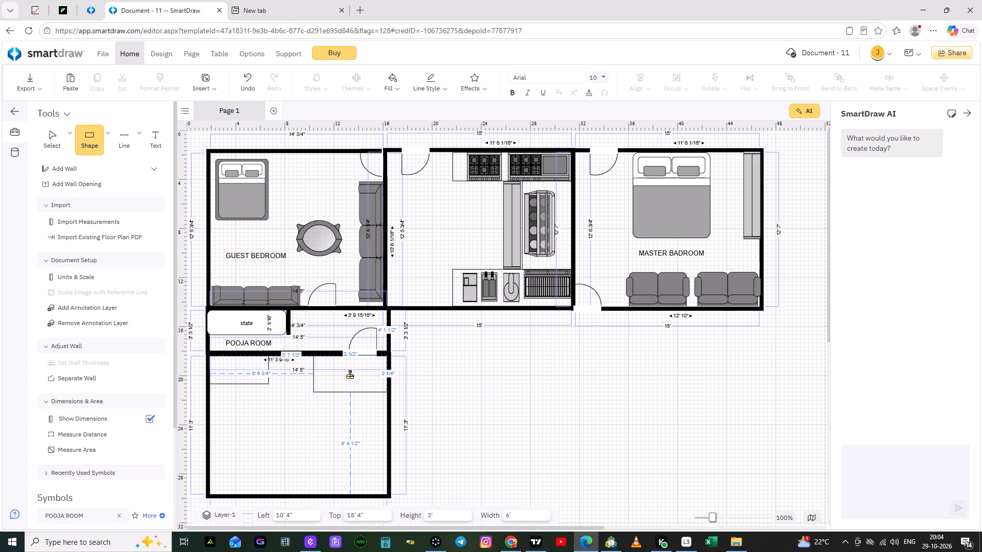
pyautogui.click(351, 374)
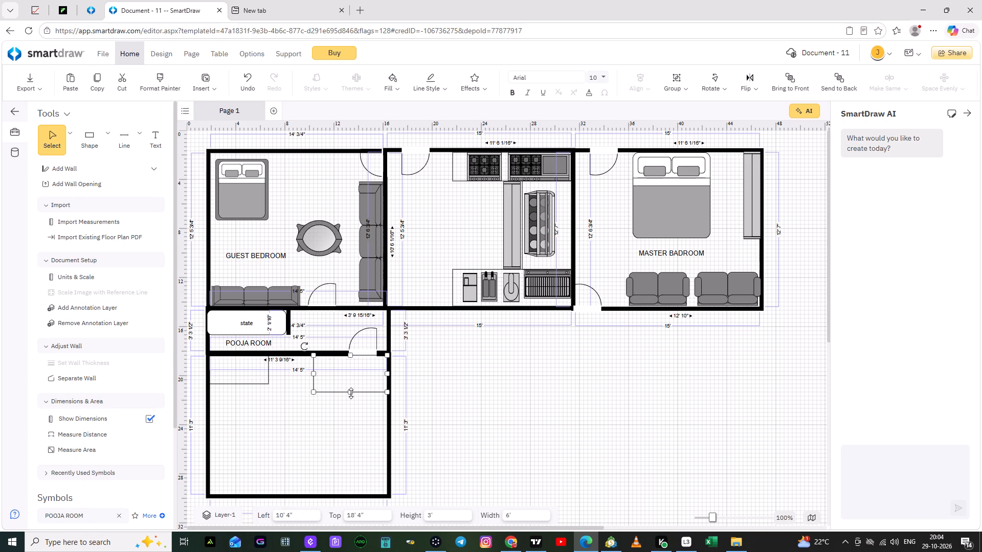
pyautogui.moveTo(351, 393); pyautogui.dragTo(353, 383)
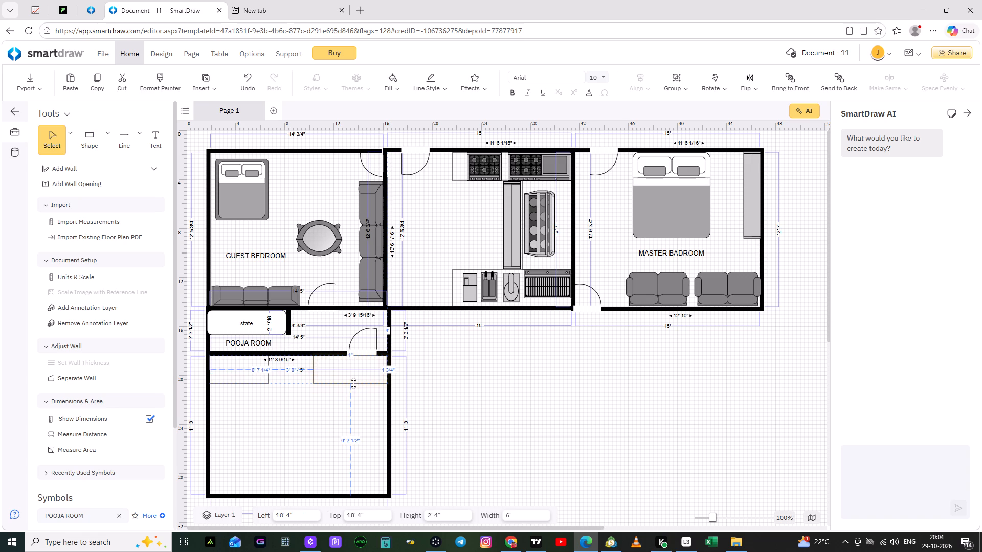
pyautogui.click(346, 439)
pyautogui.click(532, 415)
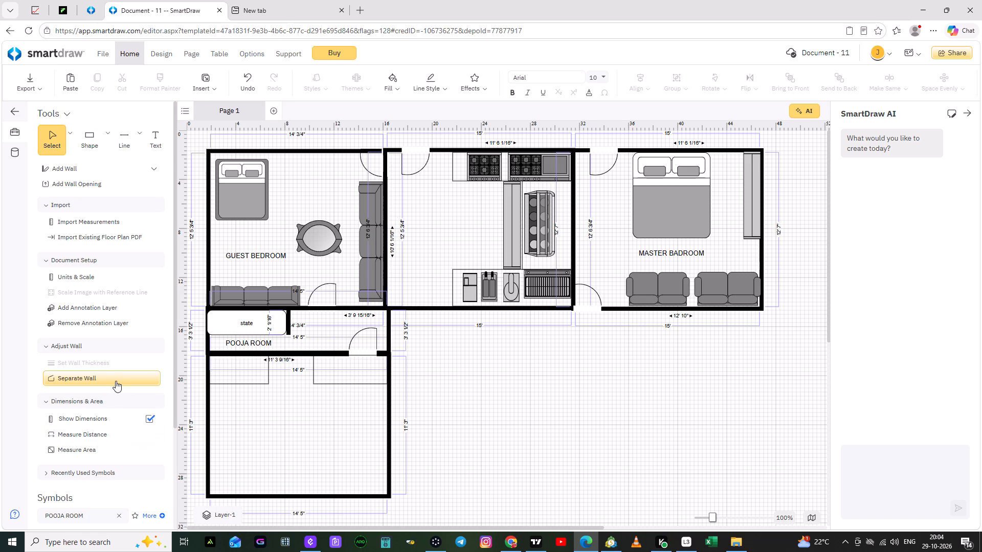
# Search the symbol library for car.
pyautogui.scroll(-2, 104, 399)
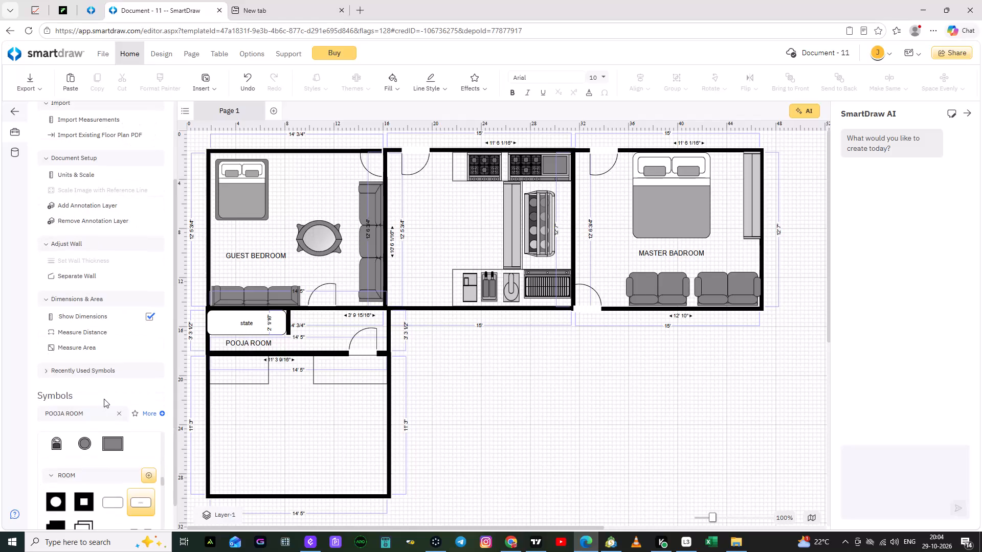
pyautogui.scroll(-2, 104, 399)
pyautogui.click(117, 385)
pyautogui.click(82, 385)
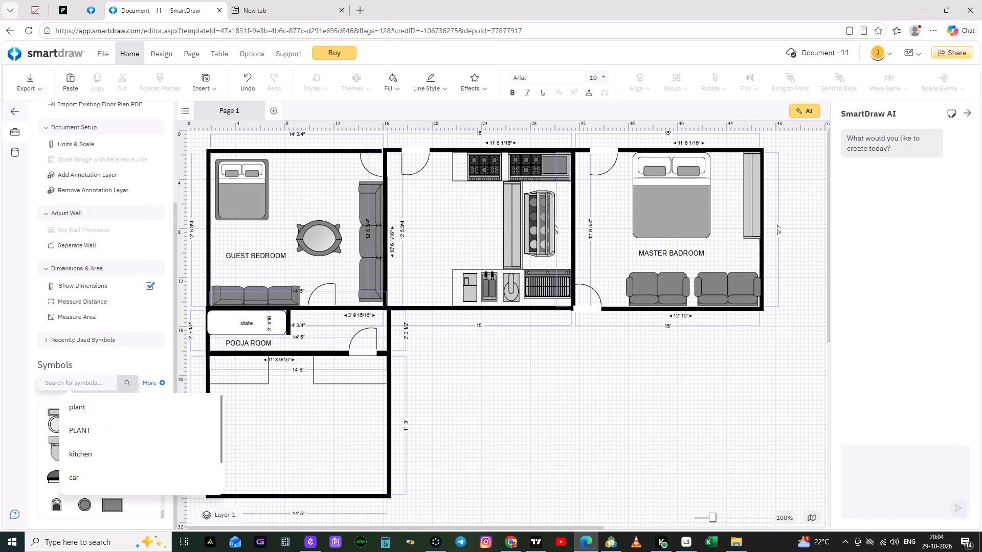
pyautogui.click(83, 477)
pyautogui.click(127, 385)
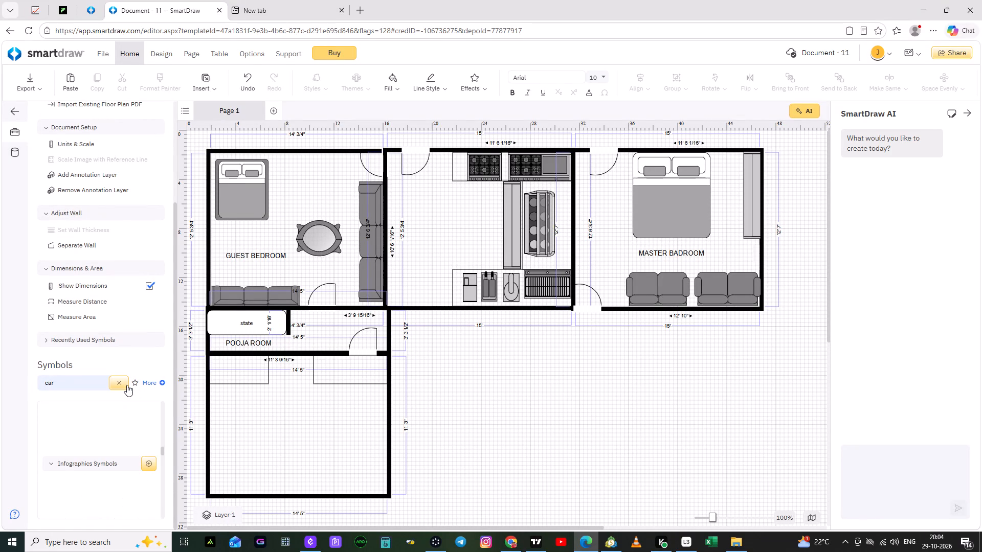
# Find the top-view car with the lightning bolt among the Cars symbols and place it in the room below the pooja room.
pyautogui.scroll(-2, 111, 433)
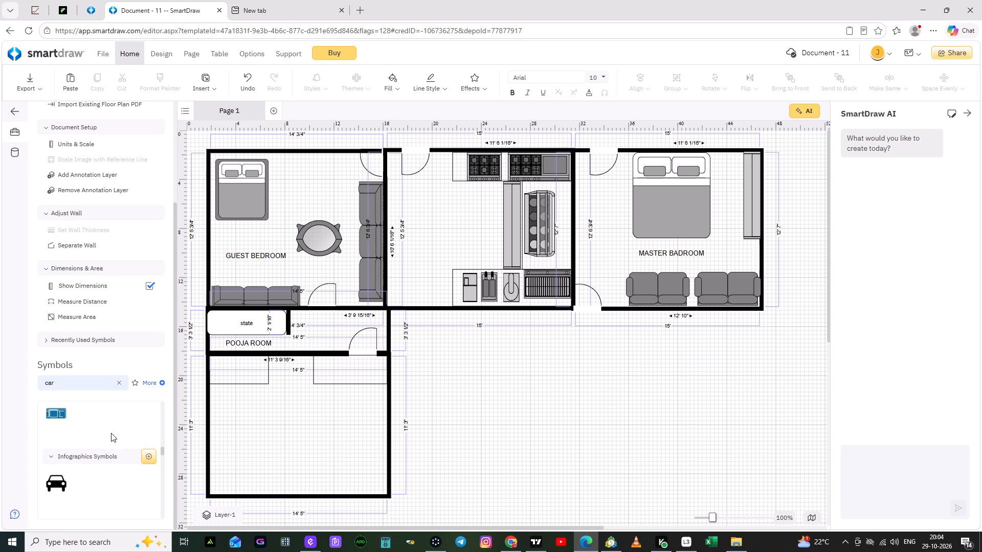
pyautogui.scroll(-1, 111, 433)
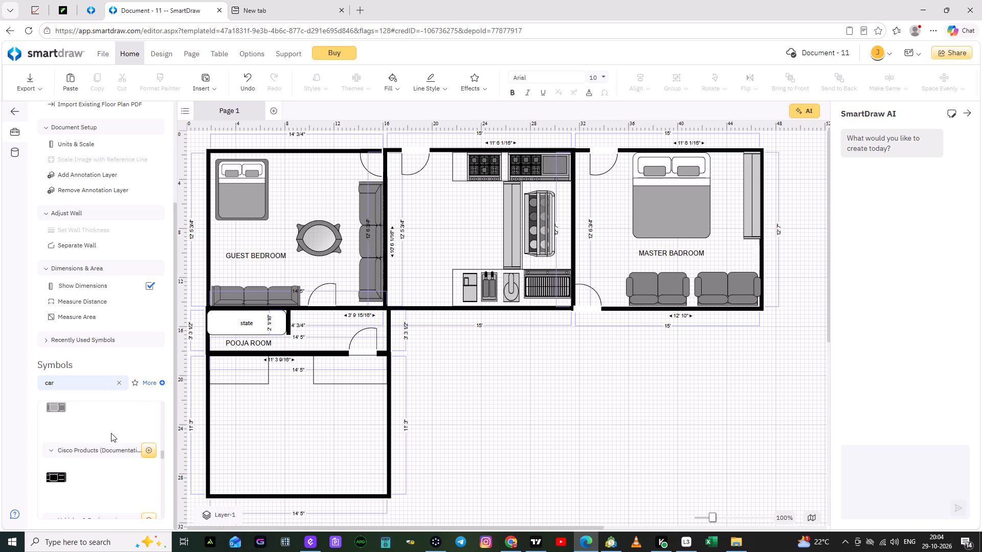
pyautogui.scroll(-2, 111, 433)
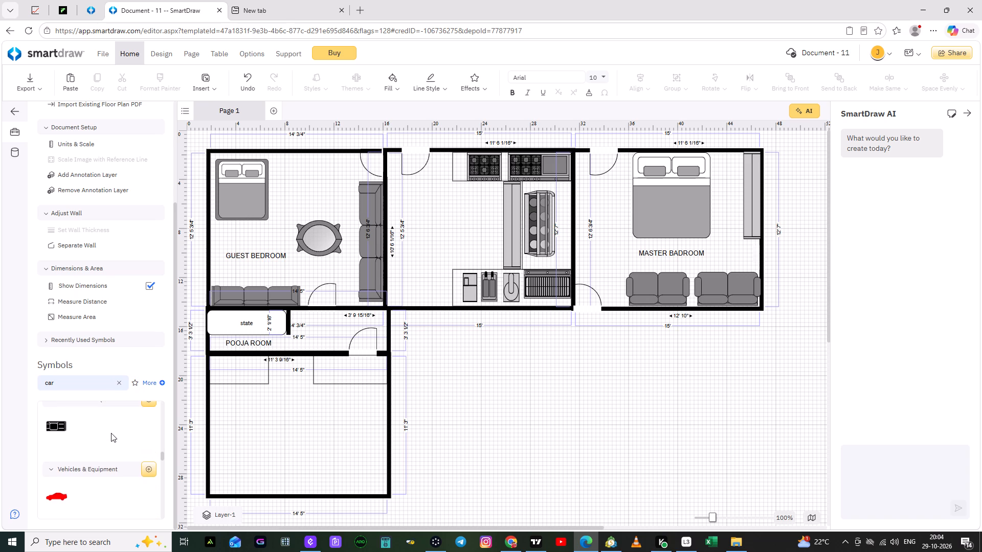
pyautogui.scroll(-4, 111, 433)
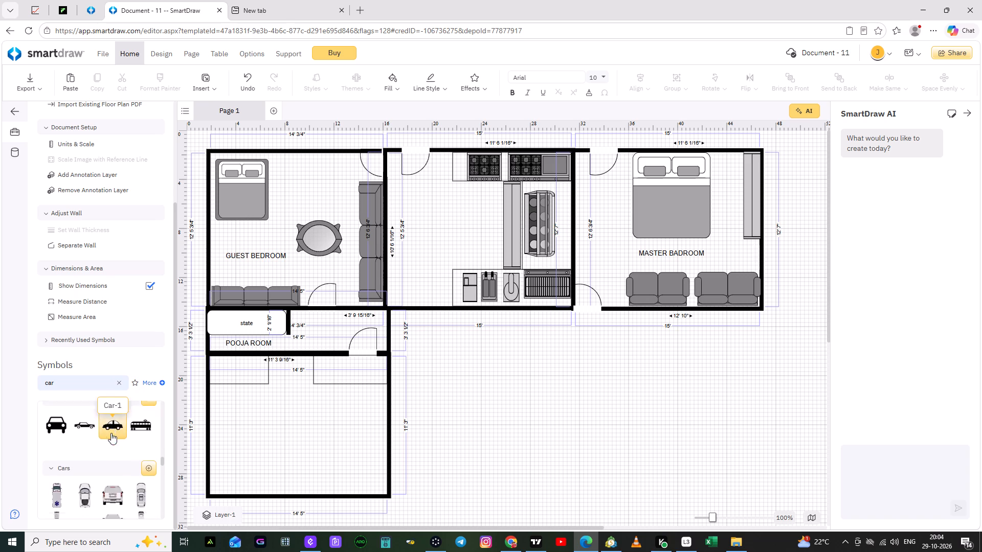
pyautogui.scroll(-1, 99, 454)
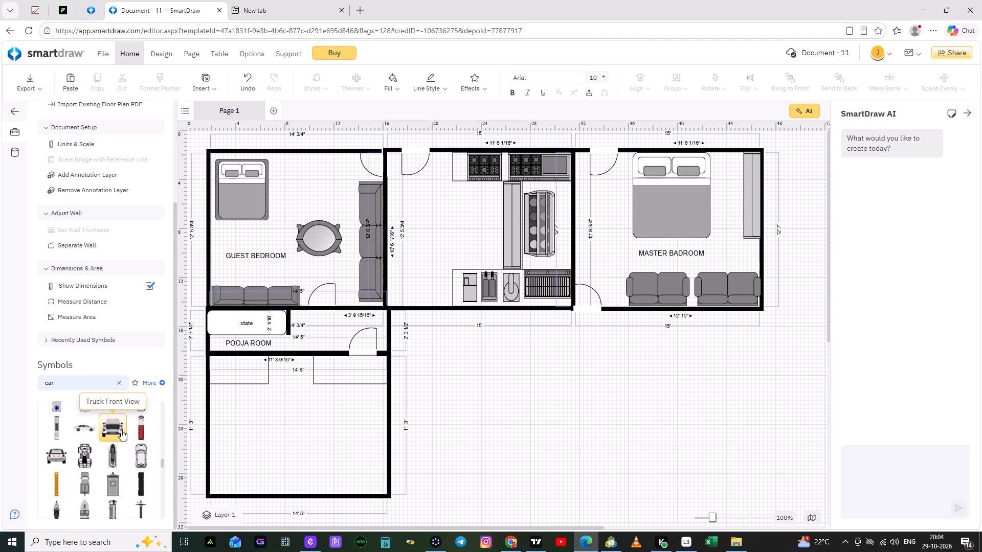
pyautogui.scroll(-1, 121, 431)
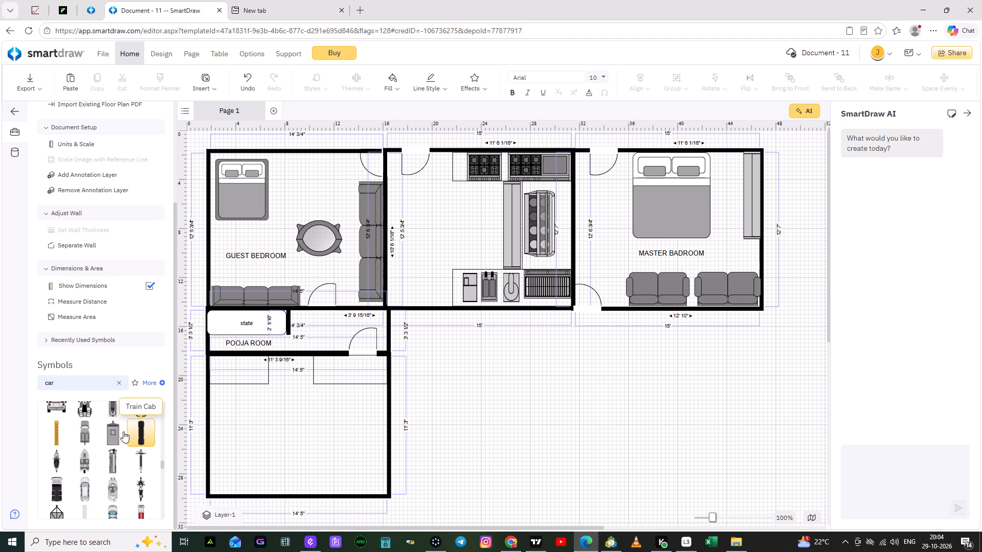
pyautogui.scroll(1, 120, 433)
pyautogui.scroll(-2, 96, 447)
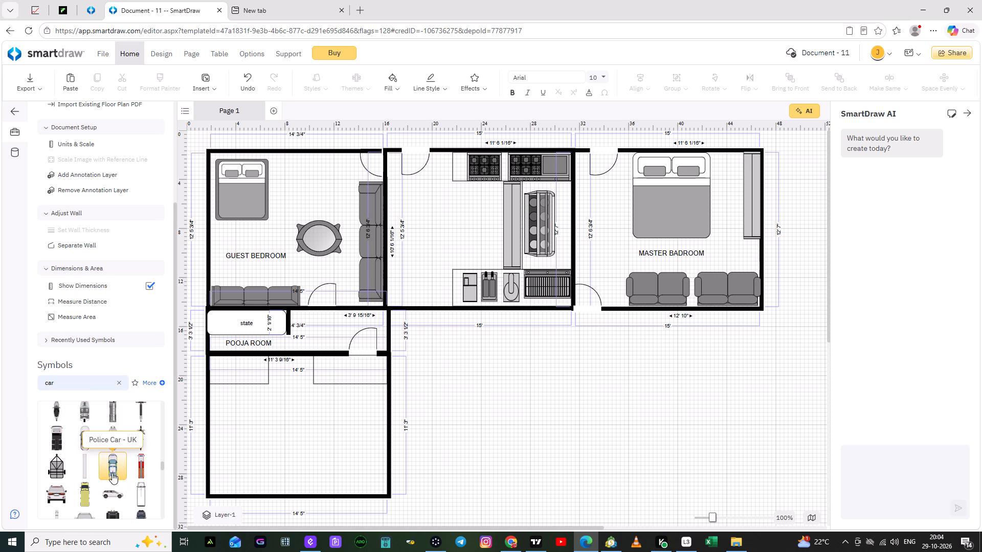
pyautogui.scroll(-1, 113, 470)
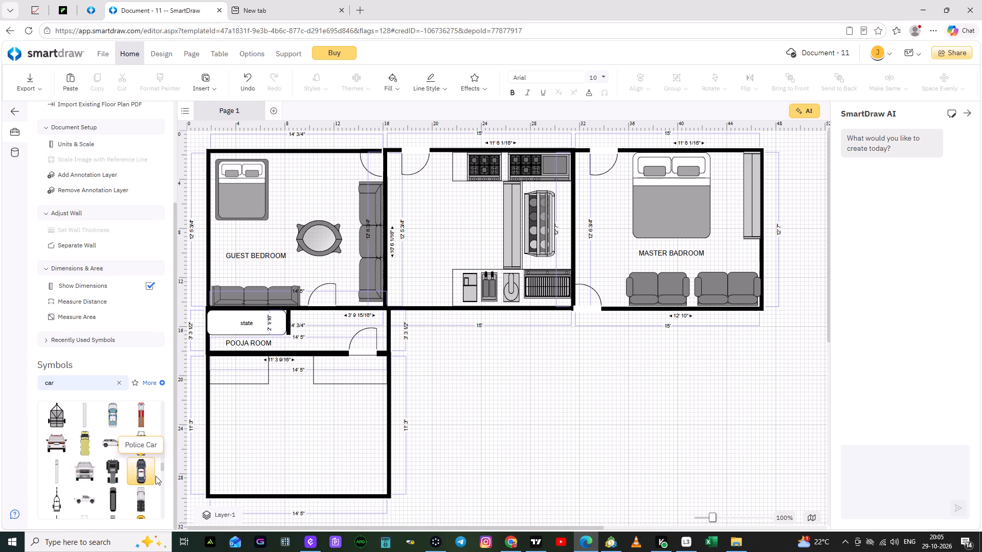
pyautogui.scroll(-1, 136, 462)
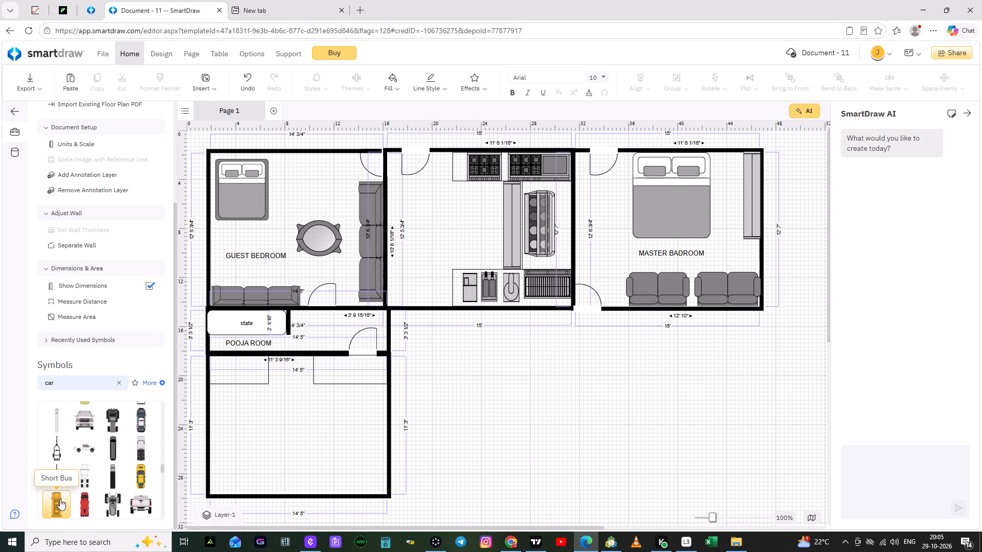
pyautogui.scroll(-2, 86, 471)
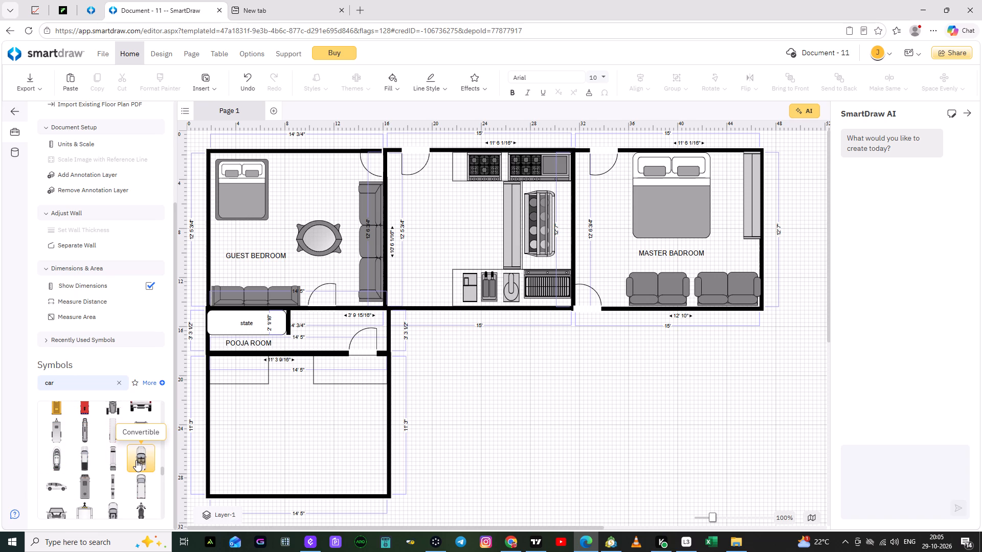
pyautogui.scroll(-1, 136, 460)
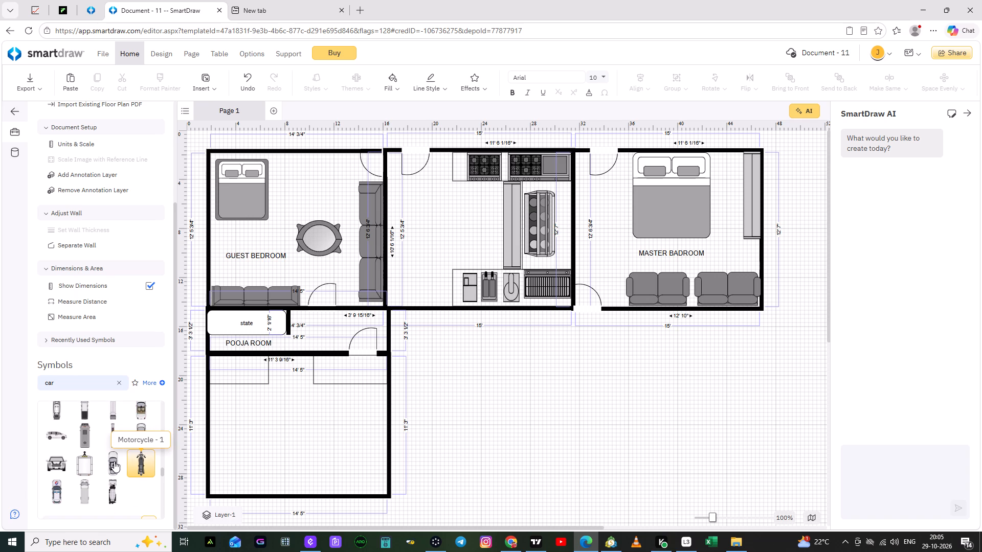
pyautogui.moveTo(112, 462); pyautogui.dragTo(300, 425)
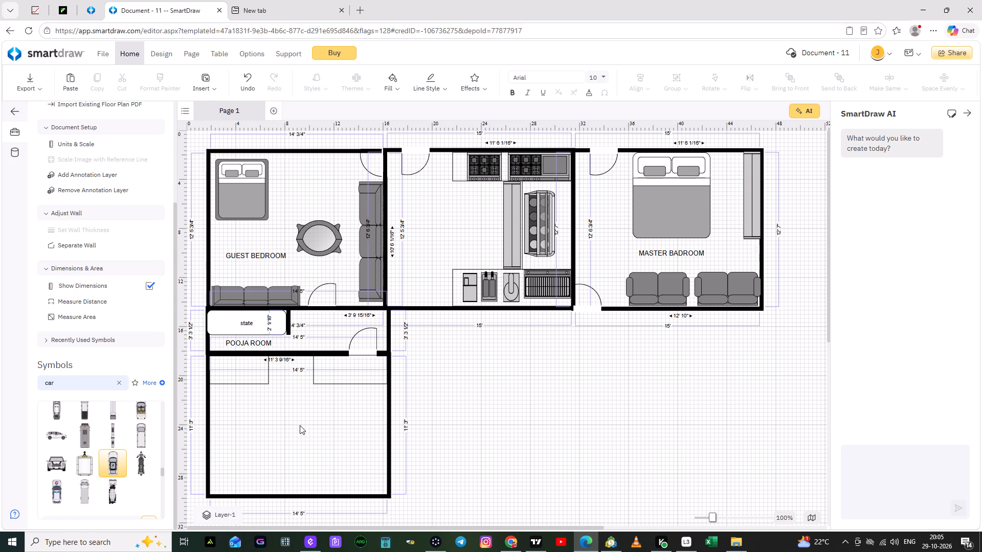
pyautogui.moveTo(300, 425); pyautogui.dragTo(293, 423)
# Shorten the car from both ends and fit it into the room's lower-right corner, just beneath the right-hand rectangle.
pyautogui.moveTo(291, 329); pyautogui.dragTo(291, 377)
pyautogui.moveTo(289, 460); pyautogui.dragTo(295, 446)
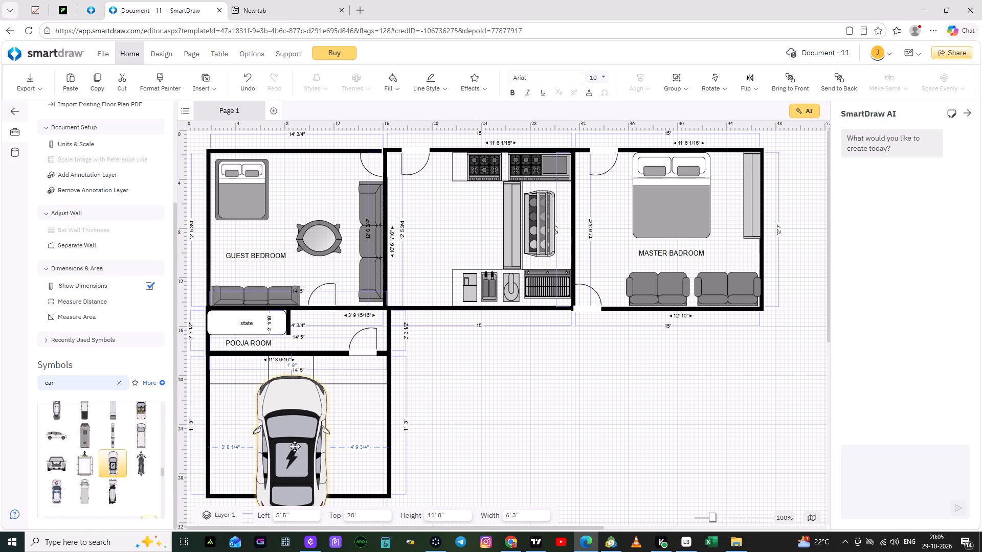
pyautogui.moveTo(295, 446); pyautogui.dragTo(300, 438)
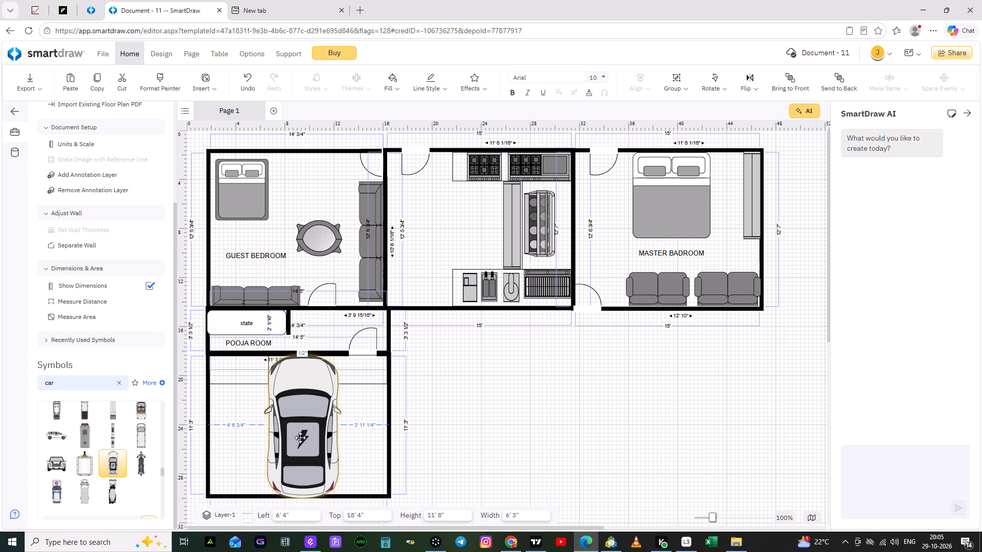
pyautogui.moveTo(300, 438); pyautogui.dragTo(299, 438)
pyautogui.click(299, 452)
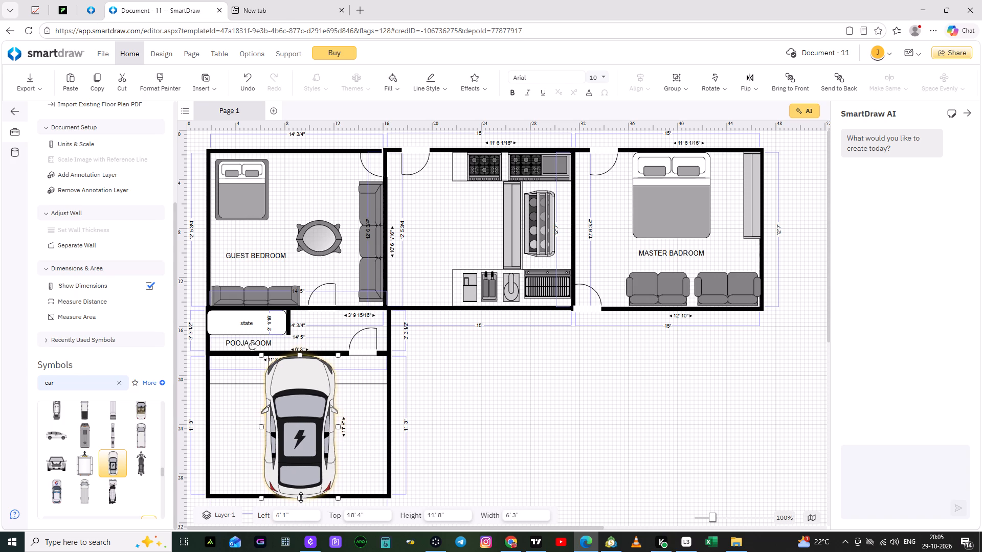
pyautogui.moveTo(300, 498); pyautogui.dragTo(300, 486)
pyautogui.moveTo(304, 461); pyautogui.dragTo(341, 470)
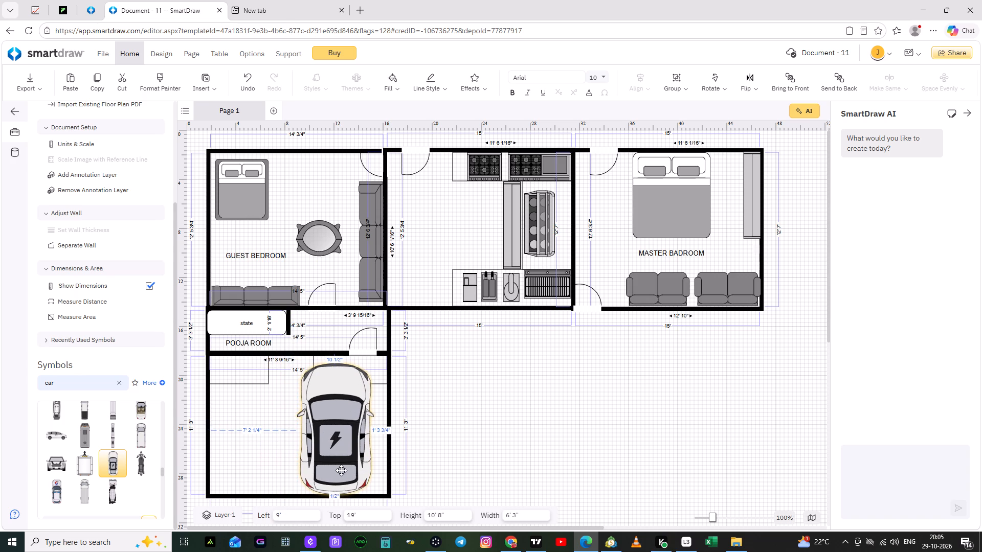
pyautogui.moveTo(341, 470); pyautogui.dragTo(347, 470)
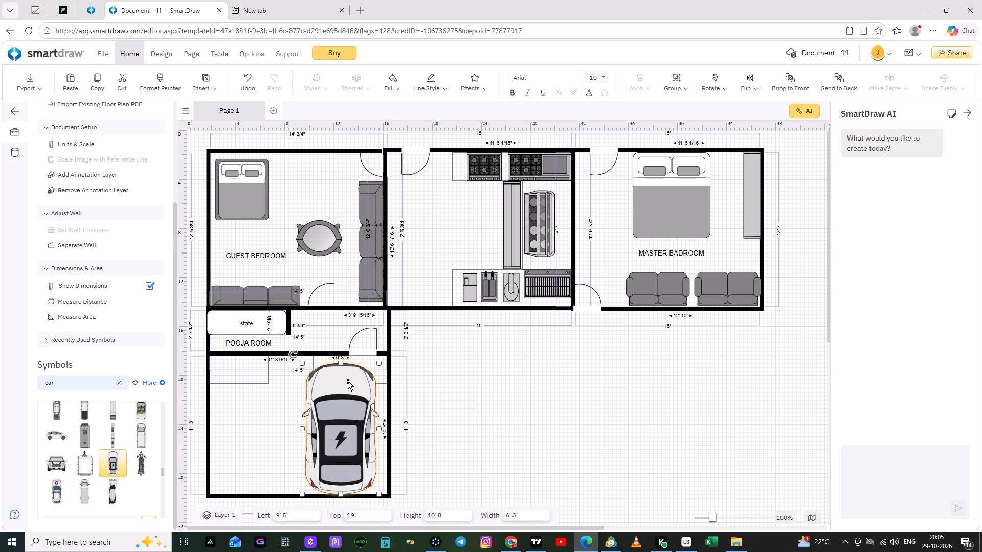
pyautogui.moveTo(340, 363); pyautogui.dragTo(343, 393)
pyautogui.moveTo(342, 433); pyautogui.dragTo(345, 428)
pyautogui.click(478, 416)
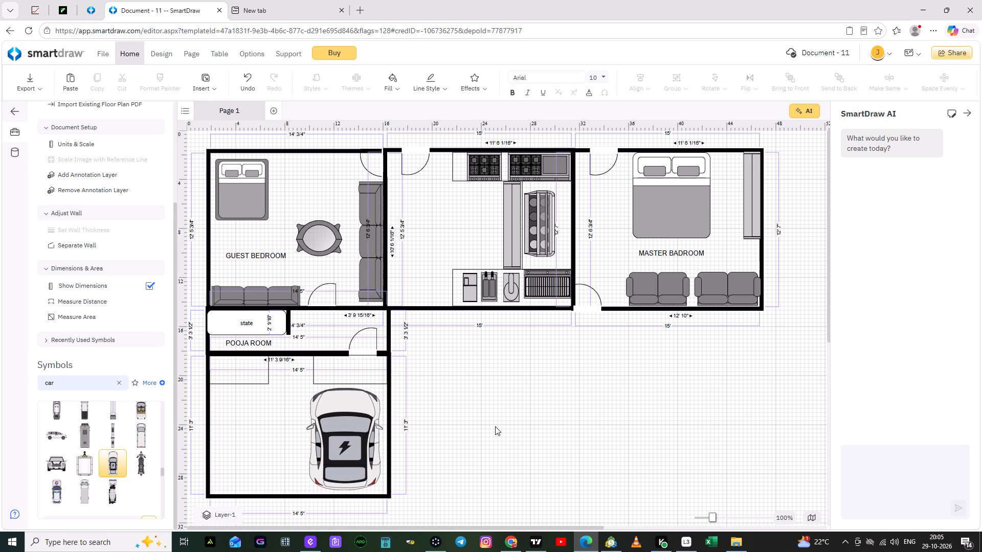
# Add a 15' by 15' Square Room outline below the kitchen, adjoining the right wall of the room with the car.
pyautogui.click(121, 383)
pyautogui.scroll(2, 139, 459)
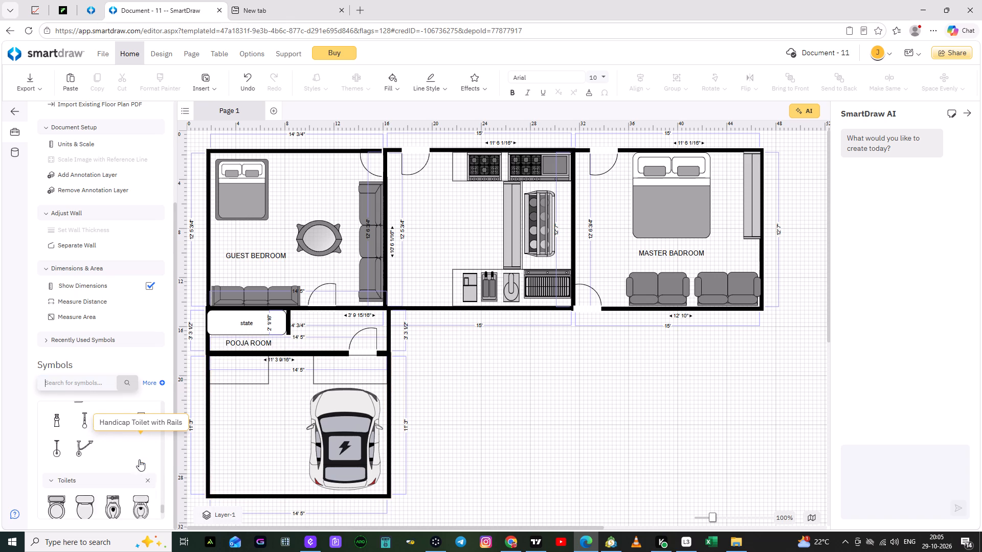
pyautogui.scroll(11, 139, 459)
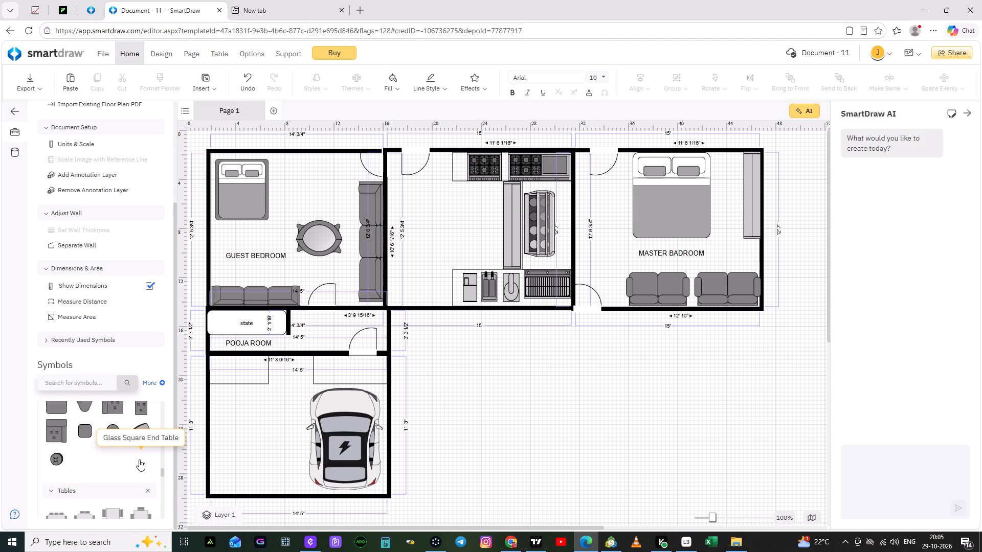
pyautogui.scroll(11, 139, 459)
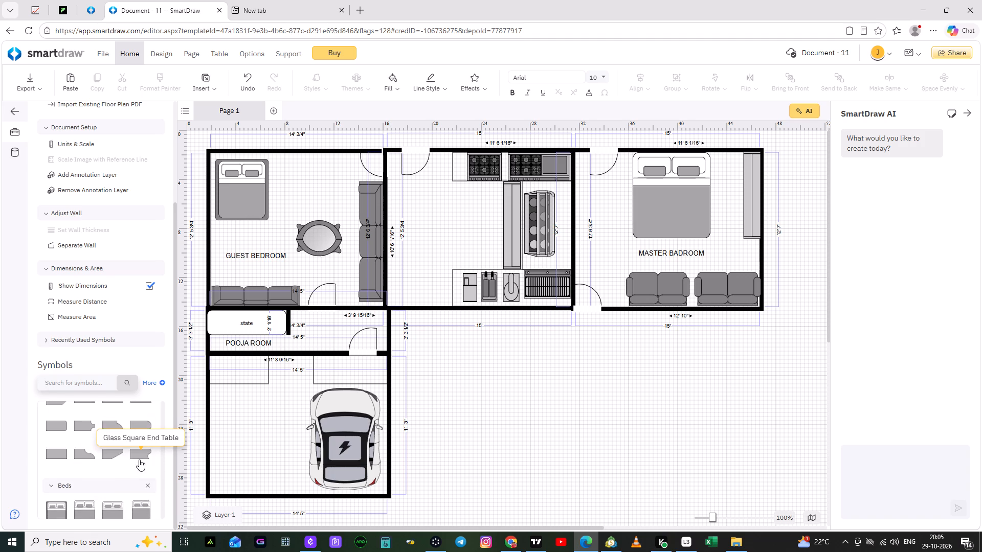
pyautogui.scroll(6, 139, 459)
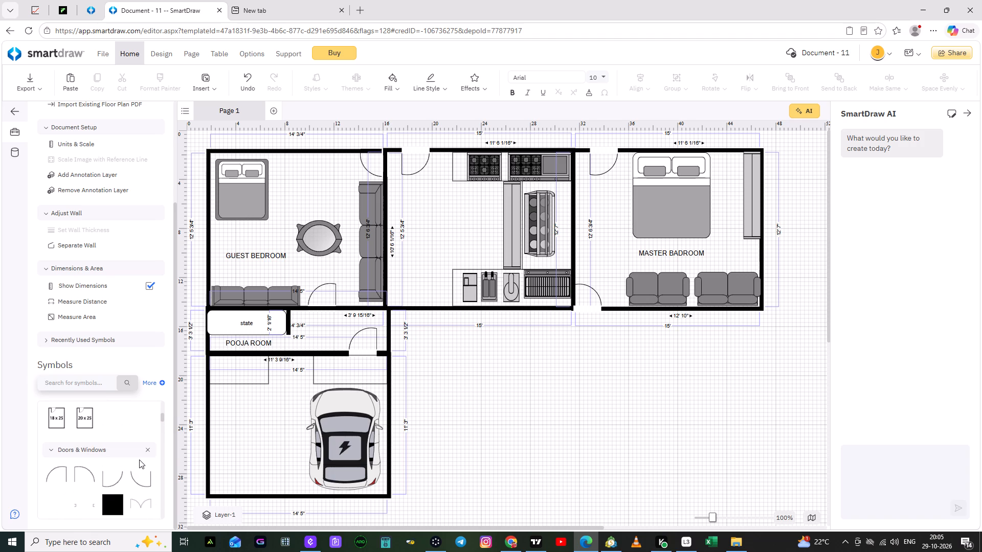
pyautogui.scroll(3, 139, 459)
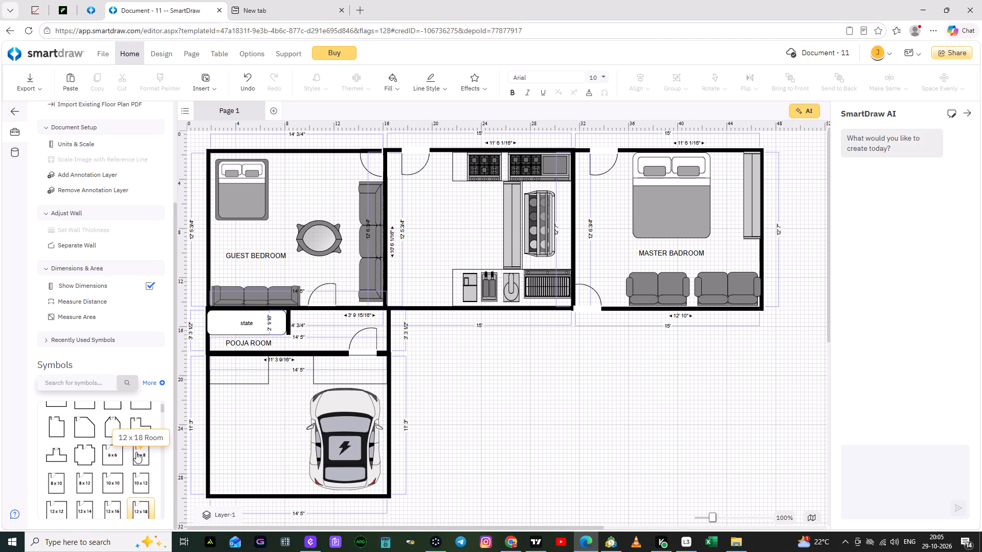
pyautogui.scroll(1, 135, 449)
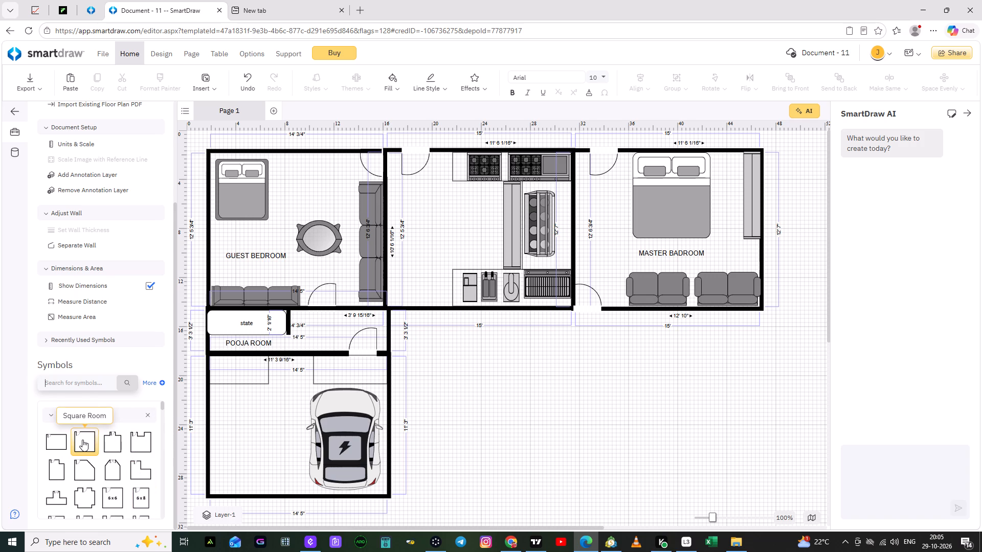
pyautogui.moveTo(82, 440); pyautogui.dragTo(308, 439)
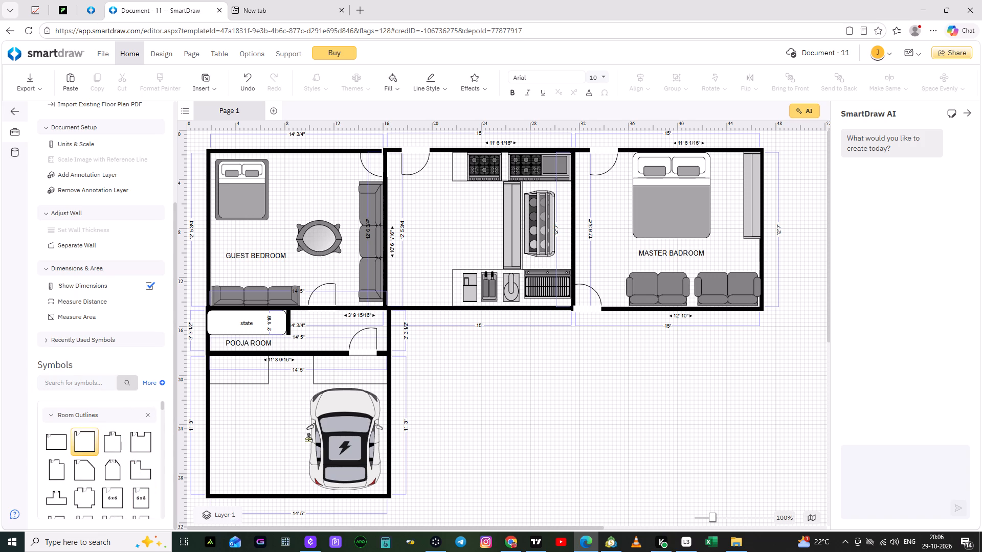
pyautogui.moveTo(308, 439); pyautogui.dragTo(490, 413)
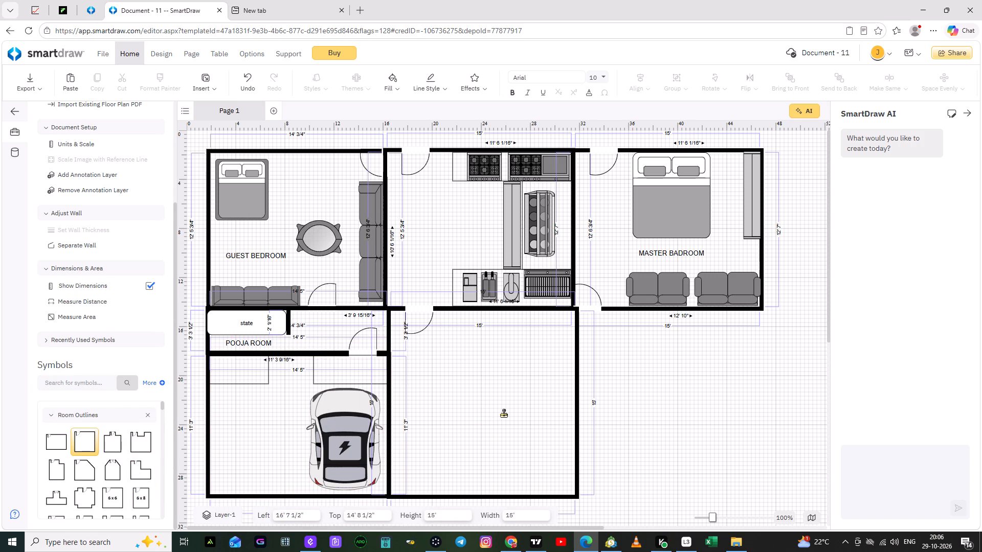
pyautogui.click(644, 418)
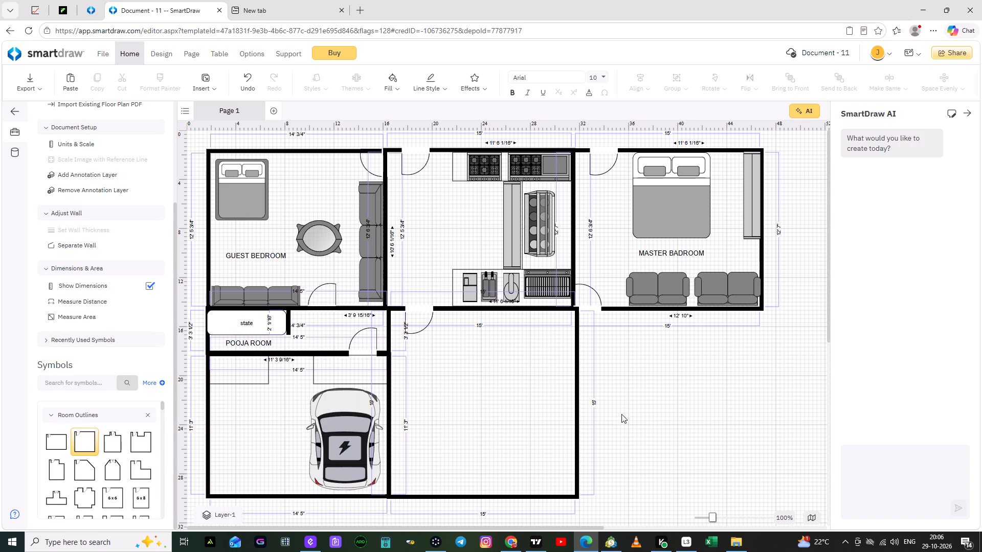
# Narrow the new square room below the kitchen to about 14' 8" wide, bringing its right wall in line with the kitchen's right wall.
pyautogui.click(577, 399)
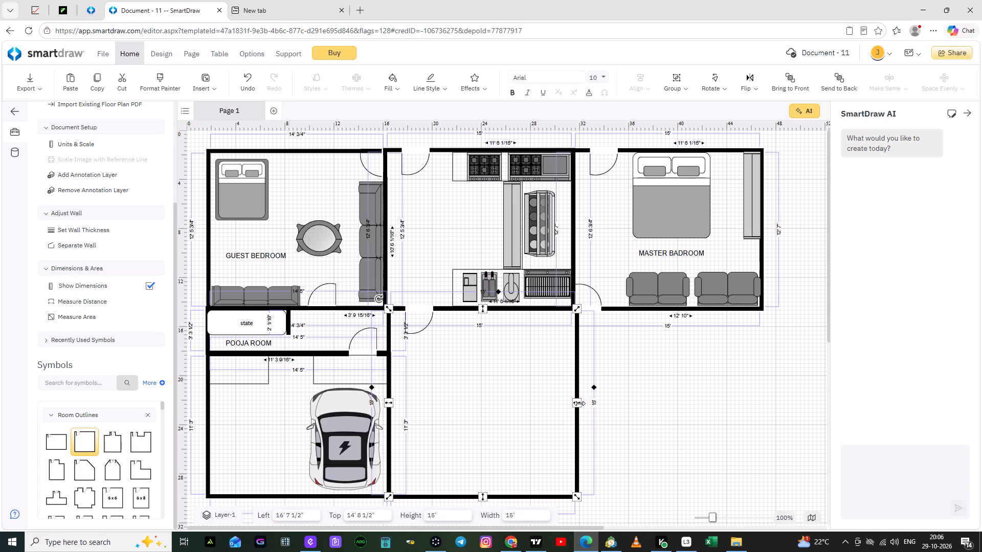
pyautogui.moveTo(579, 403); pyautogui.dragTo(575, 404)
pyautogui.click(698, 427)
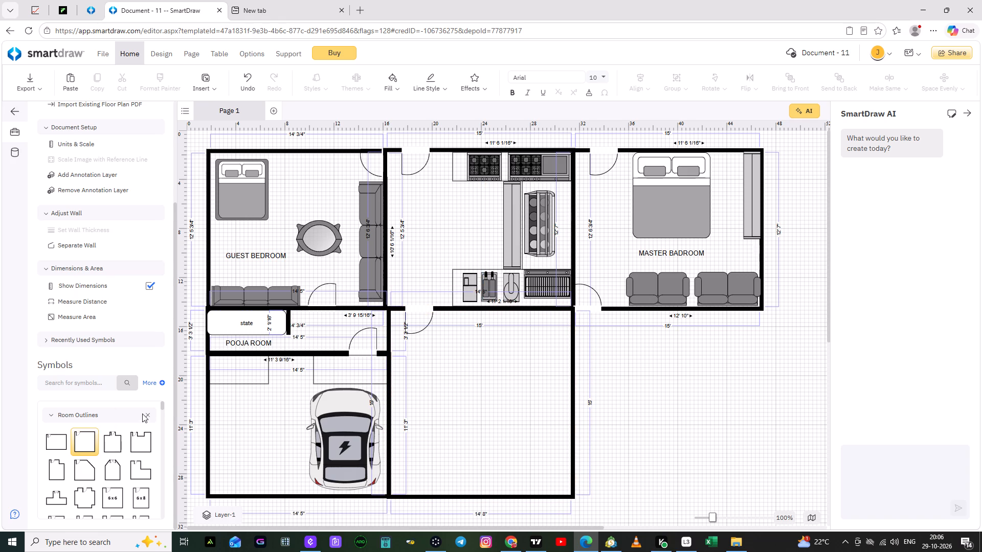
# Look through the Room Outlines and Doors & Windows symbols for an element to add to the lower rooms.
pyautogui.scroll(-2, 121, 437)
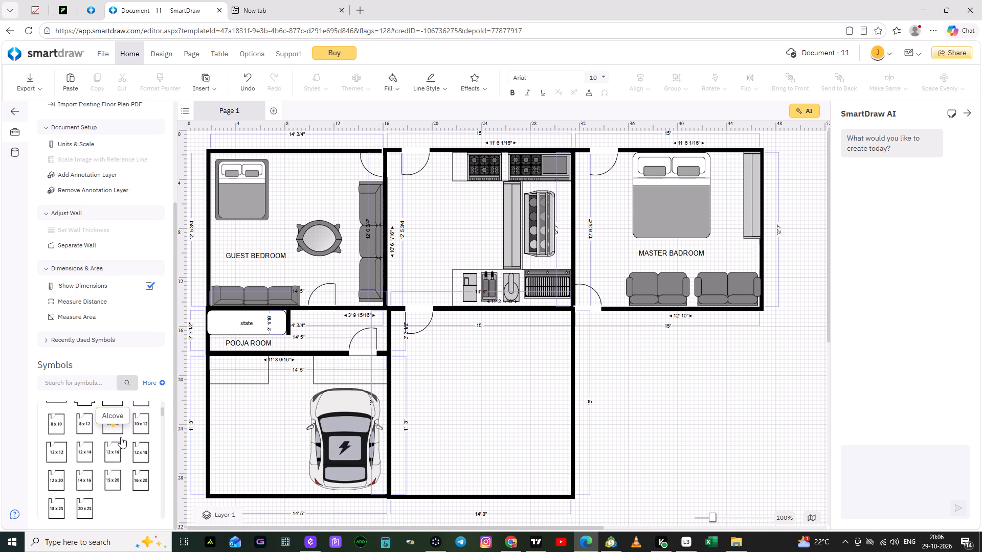
pyautogui.scroll(-2, 121, 437)
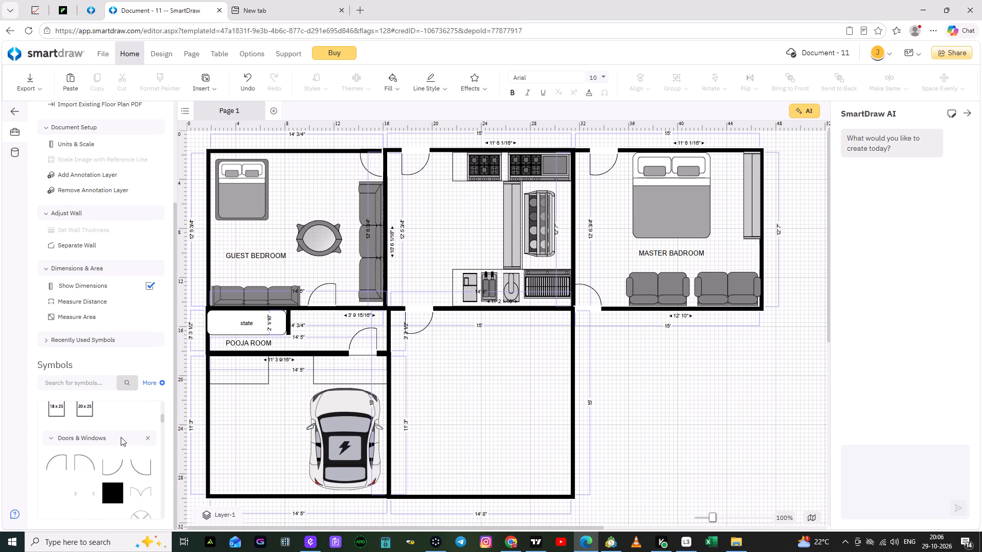
pyautogui.scroll(-1, 121, 437)
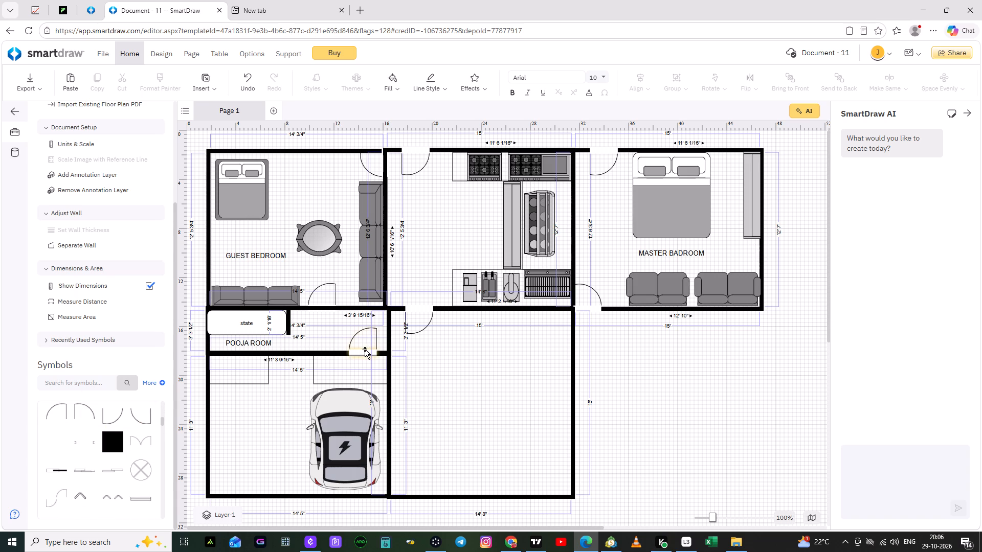
pyautogui.scroll(3, 108, 412)
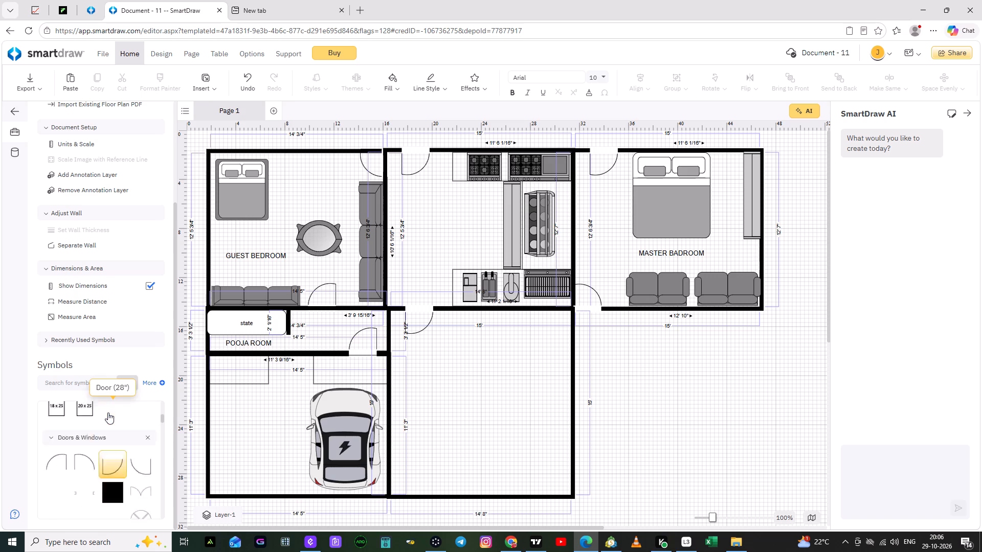
pyautogui.scroll(8, 107, 420)
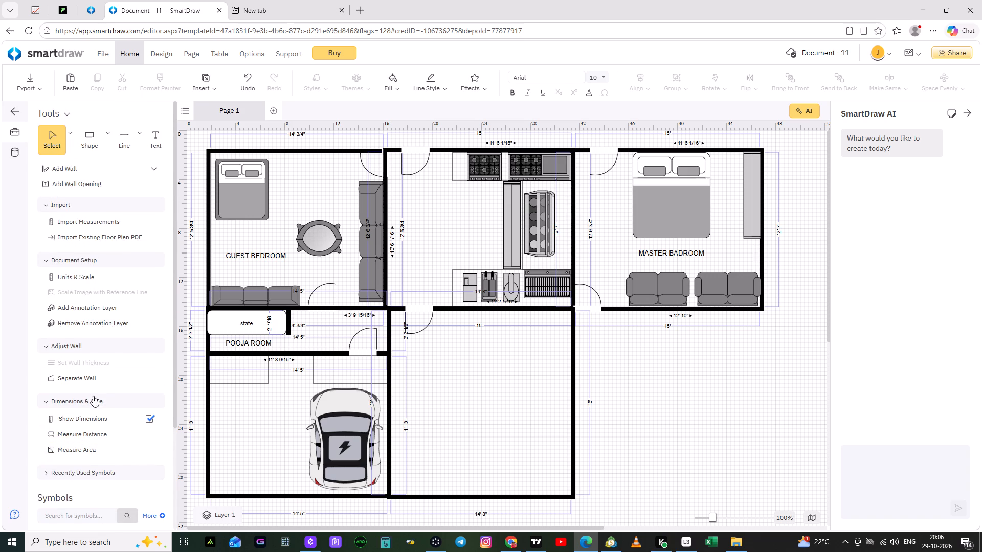
pyautogui.scroll(-1, 122, 428)
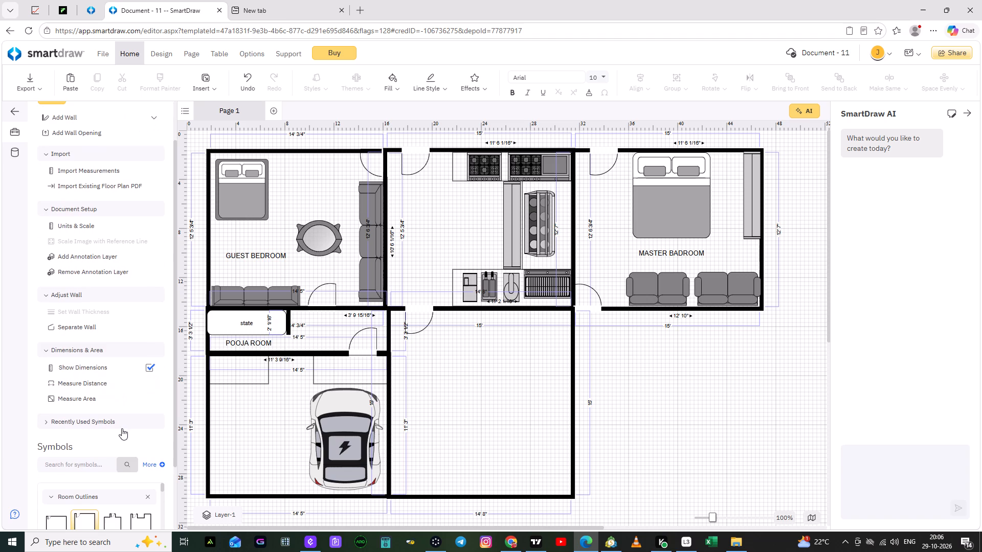
pyautogui.scroll(-4, 122, 428)
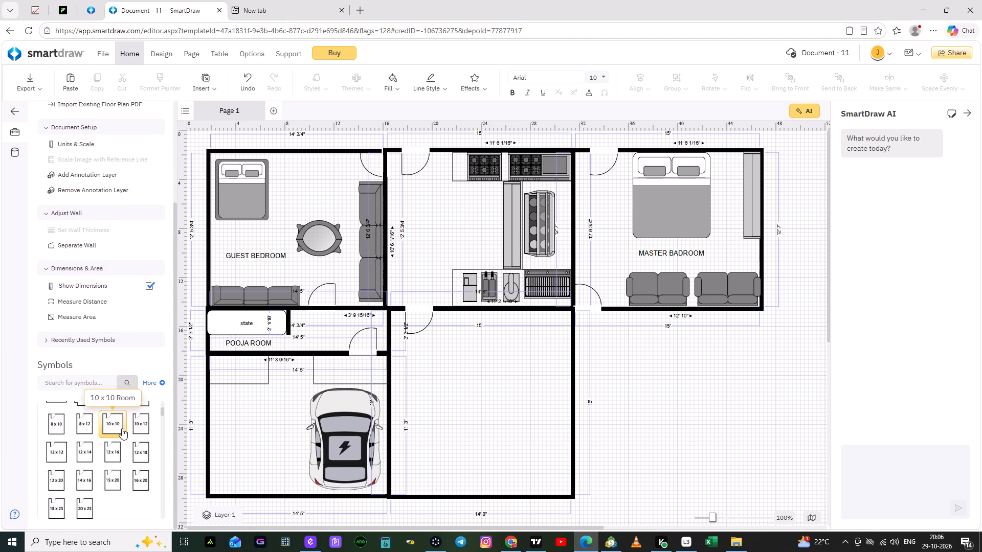
pyautogui.scroll(4, 122, 428)
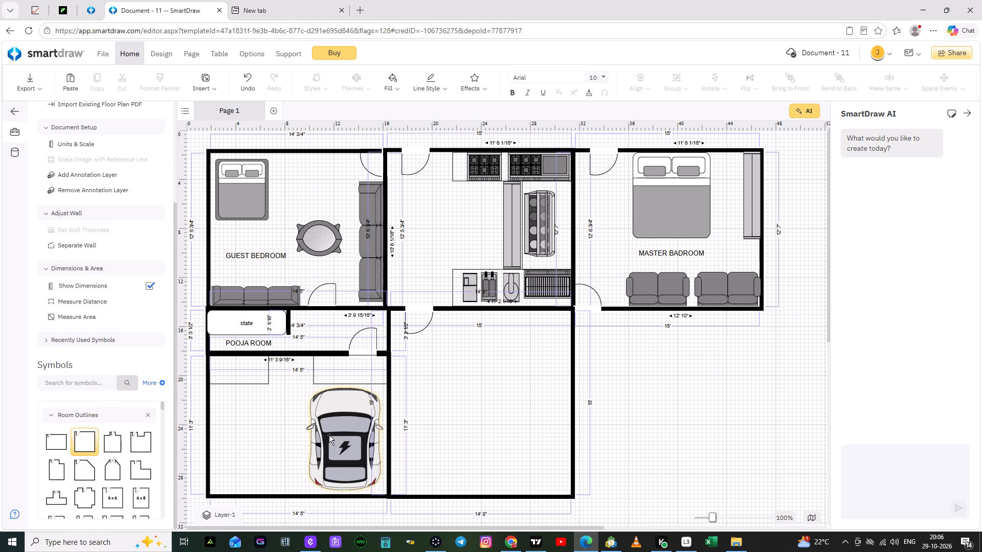
pyautogui.click(242, 430)
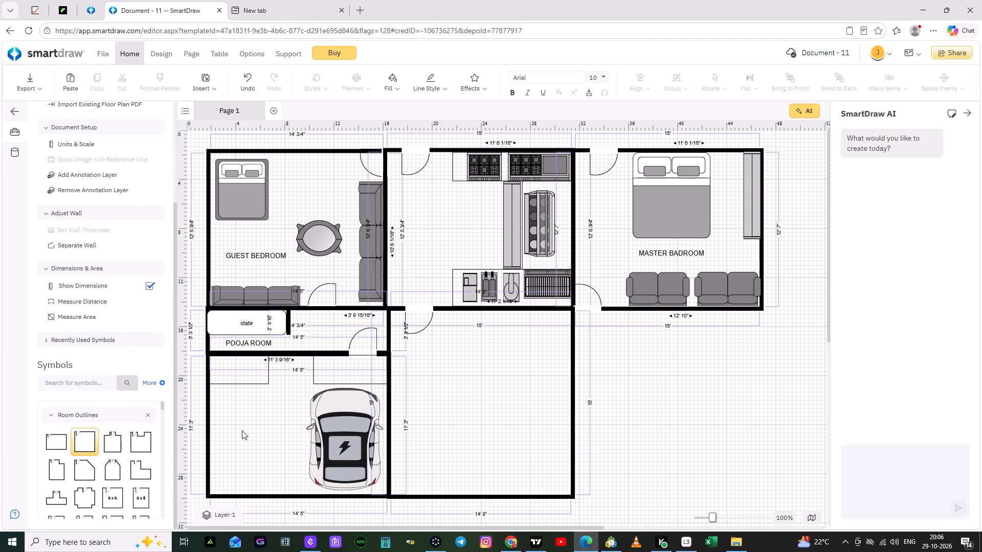